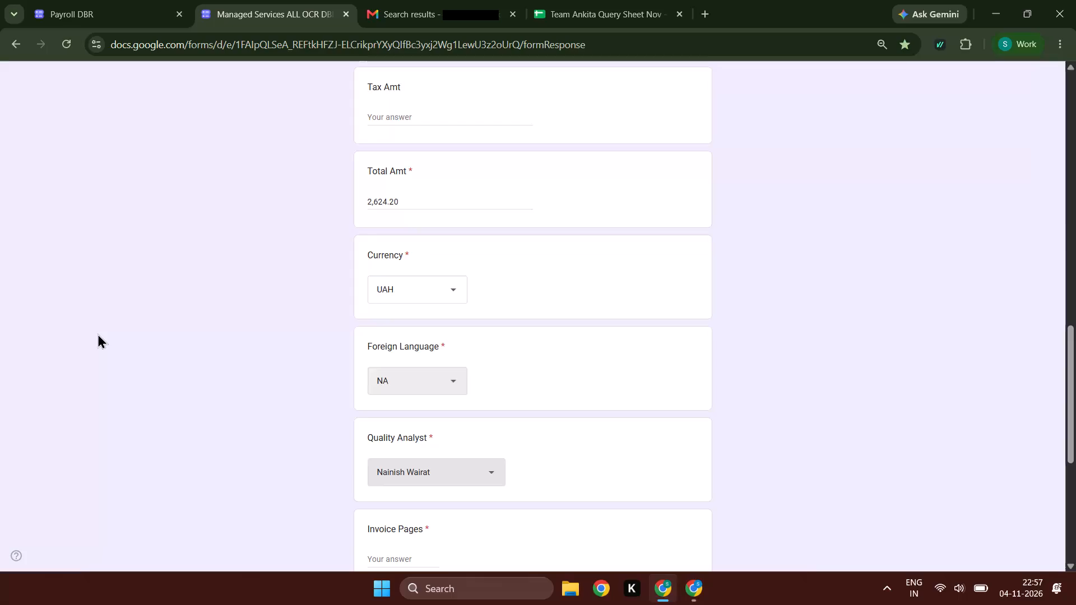
Set Currency to USD in the DBR form and keep Foreign Language as NA.
key("shift+Tab")
type("YUSW")
key("shift+Tab")
key("Tab")
type("US")
key("Tab")
type("NN")
key("Tab")
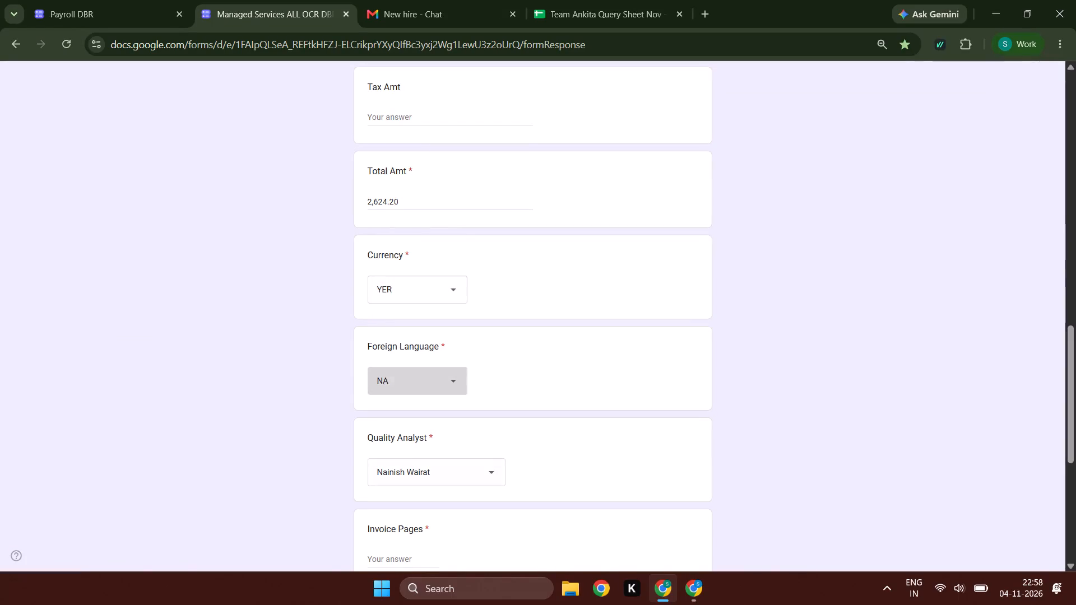
key("shift+Tab")
key("shift+Tab")
type("US")
key("Tab")
key("Tab")
key("Tab")
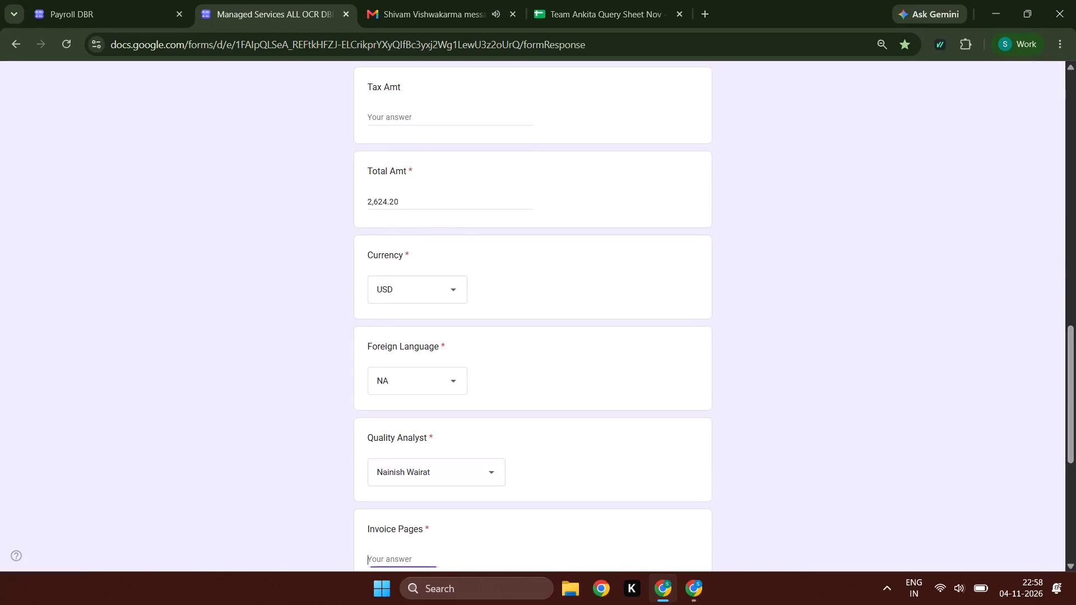
Set Quality Analyst to NA, Invoice Pages to 1 and Multiple Payees to No.
key("shift+Tab")
type("NNN")
key("Tab")
key("1")
key("Tab")
key("n")
Request a copy of the responses and submit the form.
key("Tab")
key("Tab")
key("space")
key("Tab")
key("Tab")
key("space")
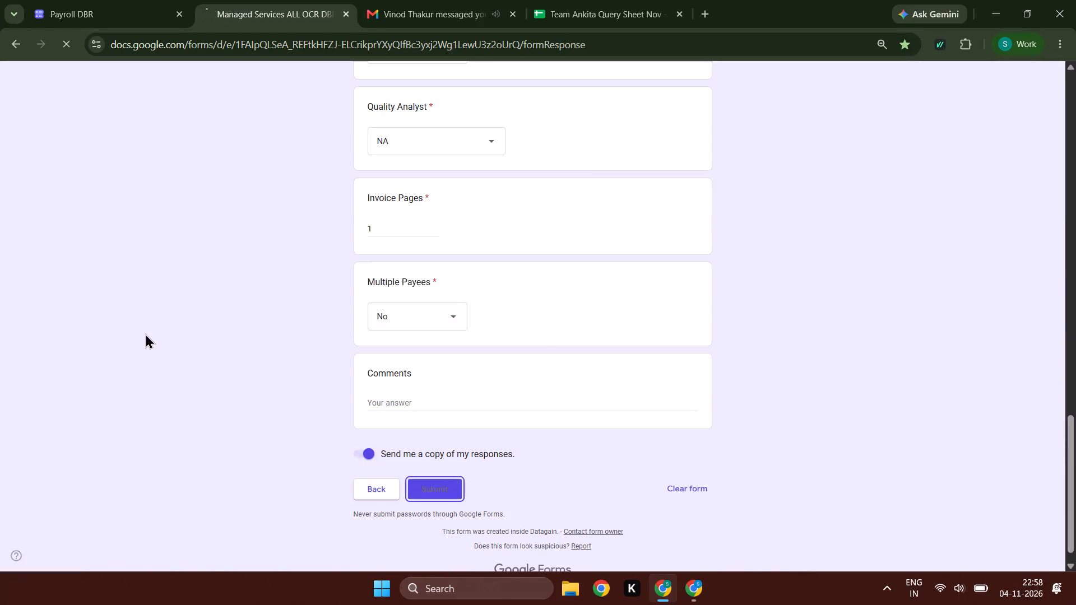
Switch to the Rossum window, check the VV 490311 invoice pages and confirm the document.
key("alt+Tab")
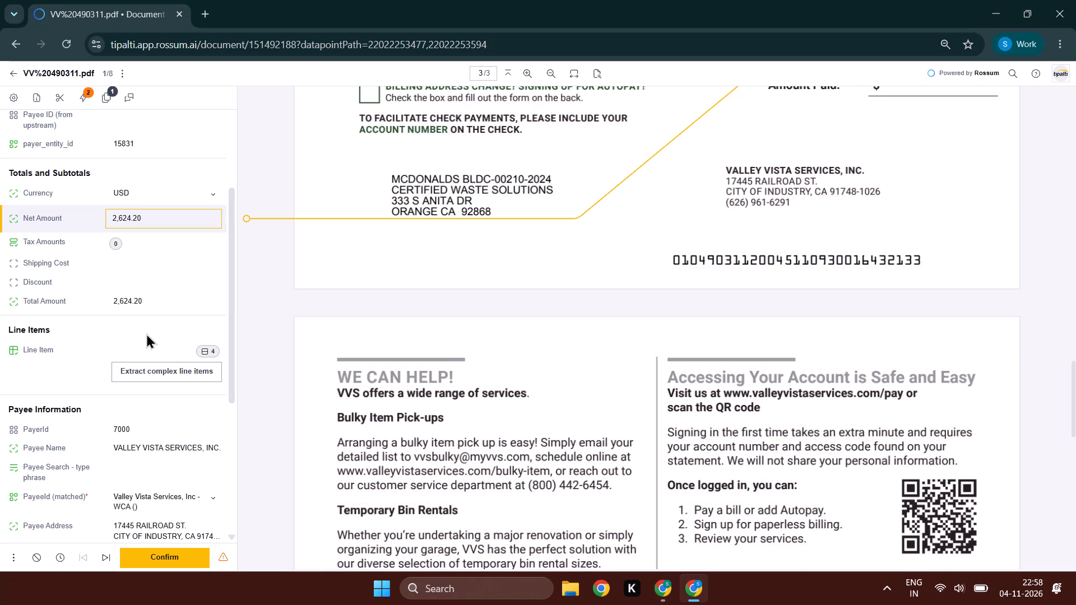
scroll(607, 400, "up", 5)
scroll(652, 287, "up", 5)
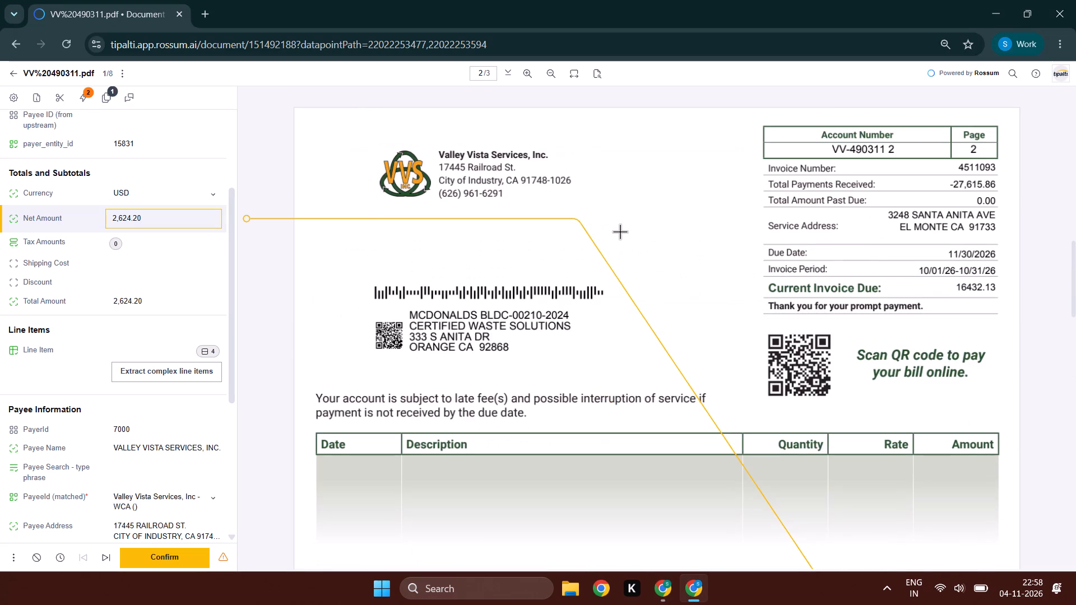
scroll(611, 245, "up", 6)
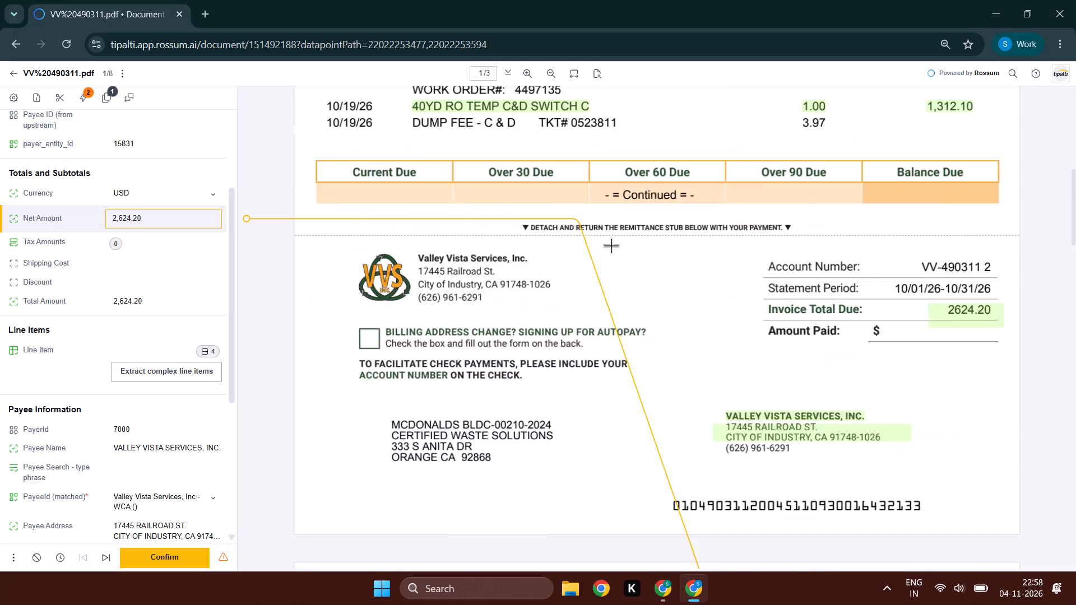
scroll(611, 245, "up", 4)
double_click(157, 567)
Switch back to the DBR form, start another response, choose Rossum and continue to the following section.
key("alt+Tab")
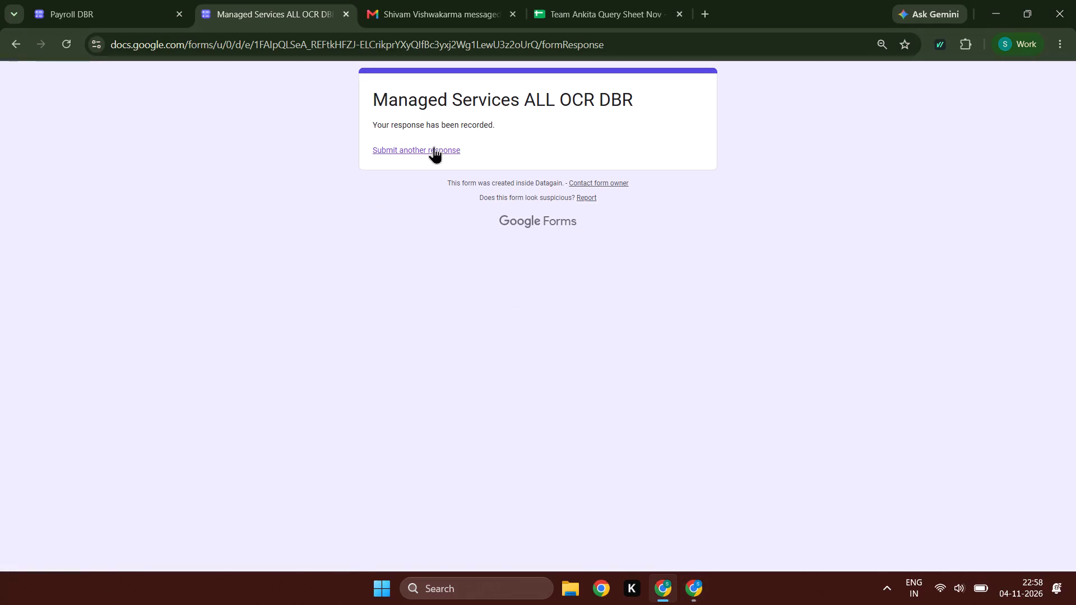
left_click(434, 146)
left_click(433, 152)
left_click(436, 156)
left_click(400, 246)
left_click(435, 504)
left_click(435, 534)
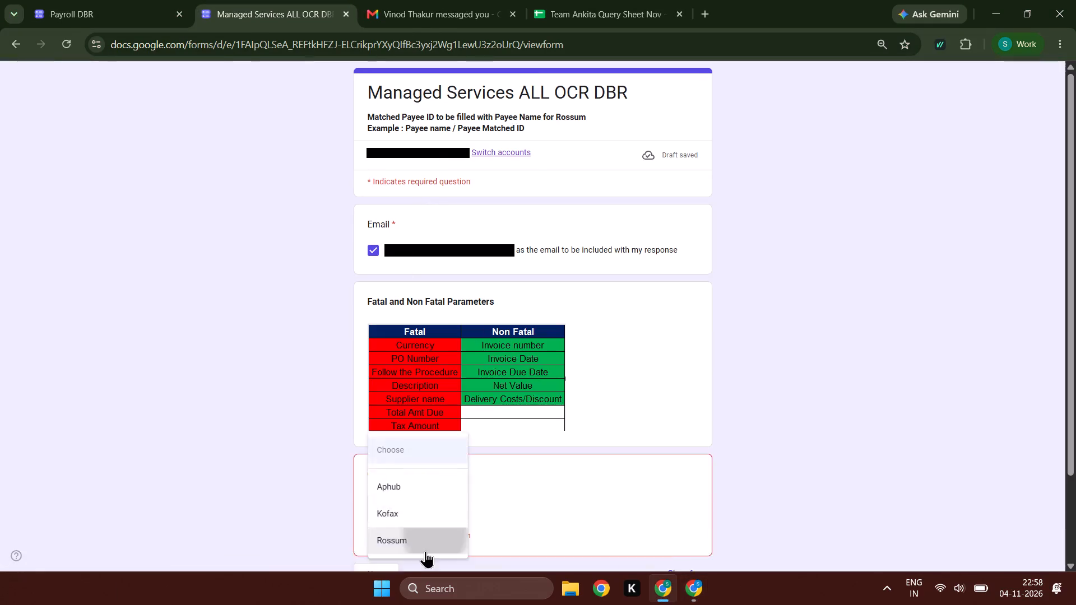
double_click(382, 555)
Switch to Rossum and set the Direc TV November document's Document Type to Other.
key("alt+Tab")
left_click(187, 176)
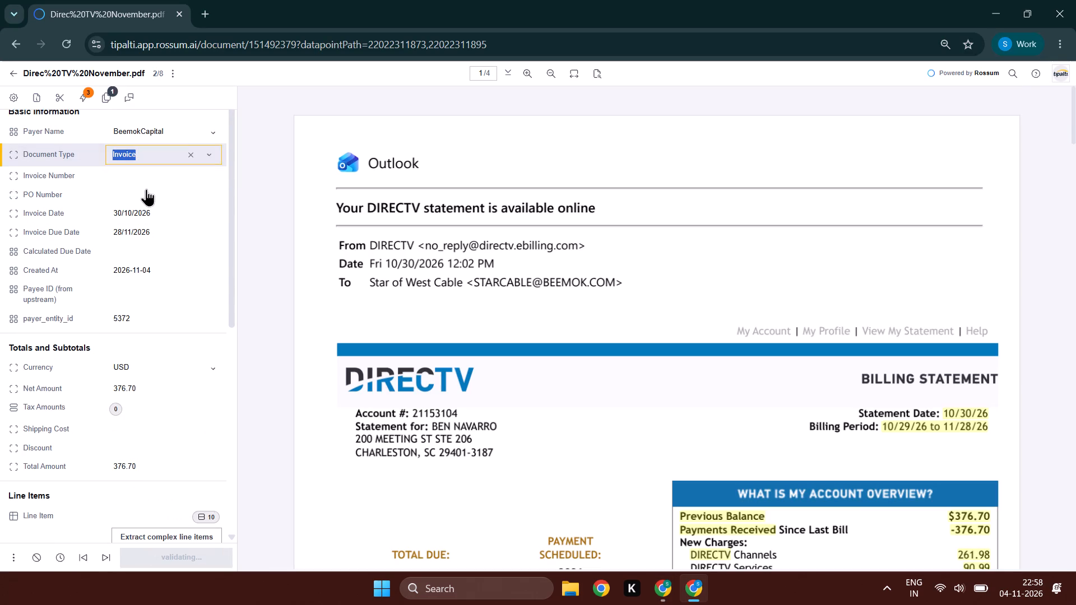
left_click(134, 156)
left_click(126, 203)
Check the Invoice Date against the statement and delete the Invoice Due Date taken from the billing period.
left_click(126, 216)
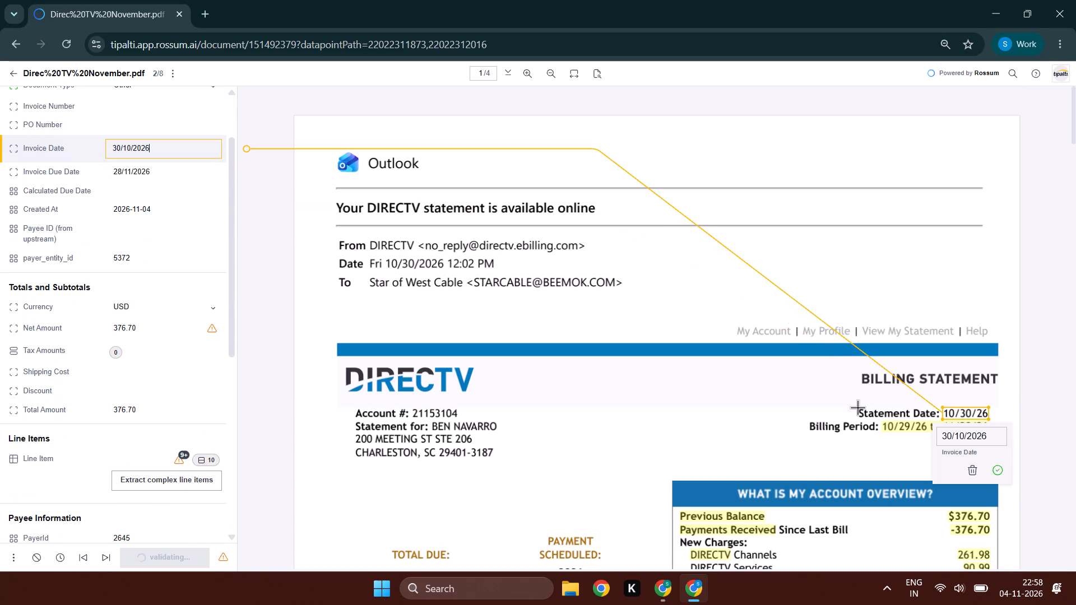
scroll(857, 389, "down", 5)
scroll(857, 389, "up", 3)
key("Tab")
key("Tab")
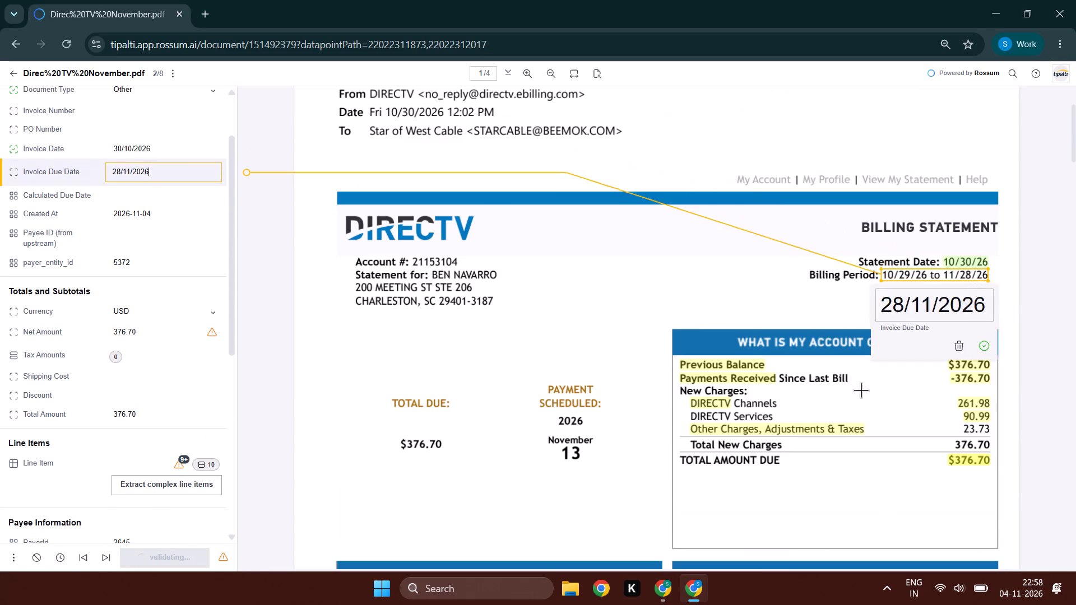
key("Tab")
scroll(819, 406, "down", 3)
scroll(838, 397, "up", 4)
key("shift+Tab")
key("shift+Tab")
left_click(952, 418)
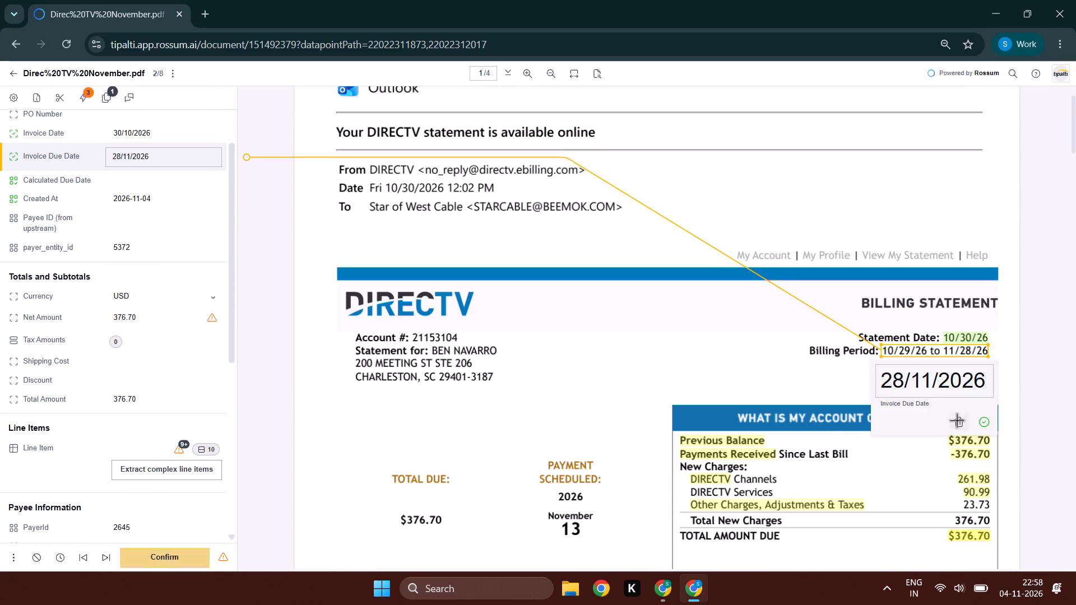
left_click(961, 421)
Validate the remaining basic information fields and the totals and subtotals, down to the line items.
scroll(716, 371, "down", 4)
key("Tab")
key("Tab")
key("Tab")
scroll(875, 271, "down", 4)
key("Tab")
key("Tab")
scroll(871, 288, "up", 5)
key("Tab")
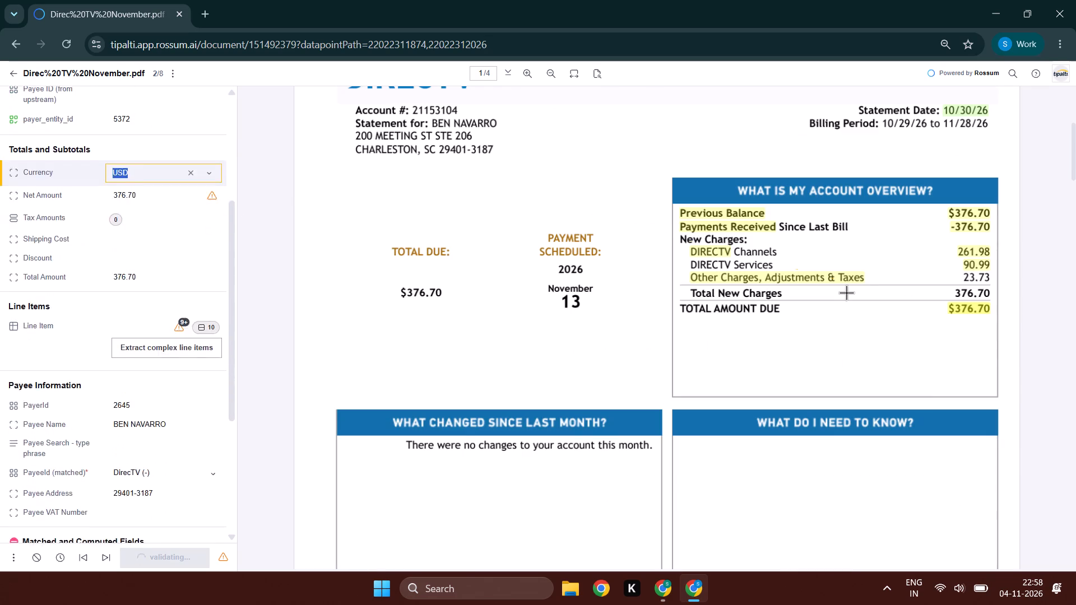
key("Tab")
key("Tab")
key("Tab")
key("Tab")
key("Tab")
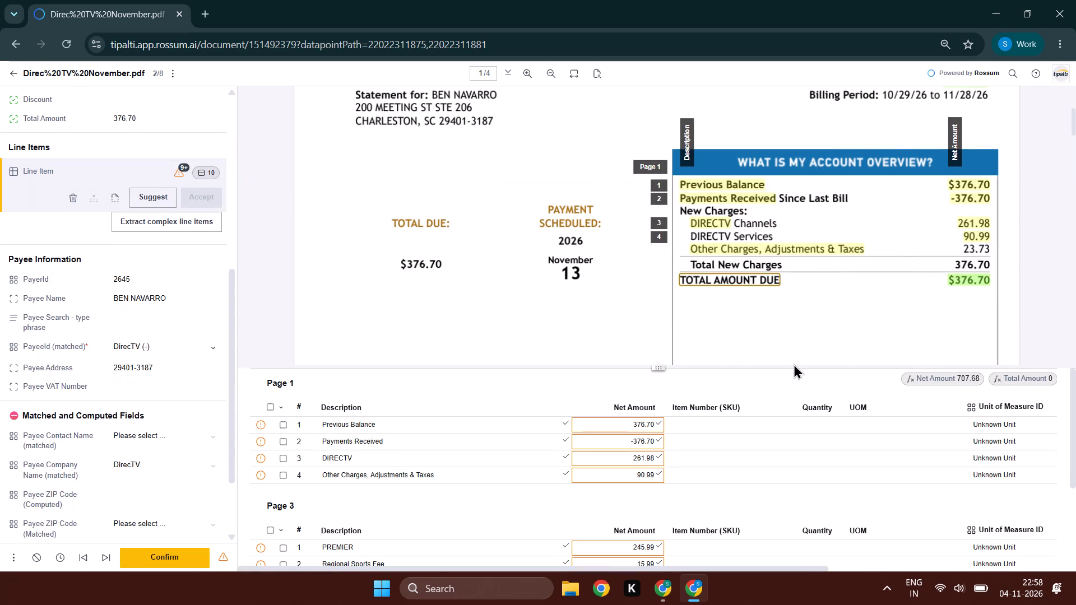
Delete the DIRECTV and Other Charges, Adjustments & Taxes lines from the page 1 line items.
scroll(705, 303, "down", 20)
scroll(705, 303, "down", 3)
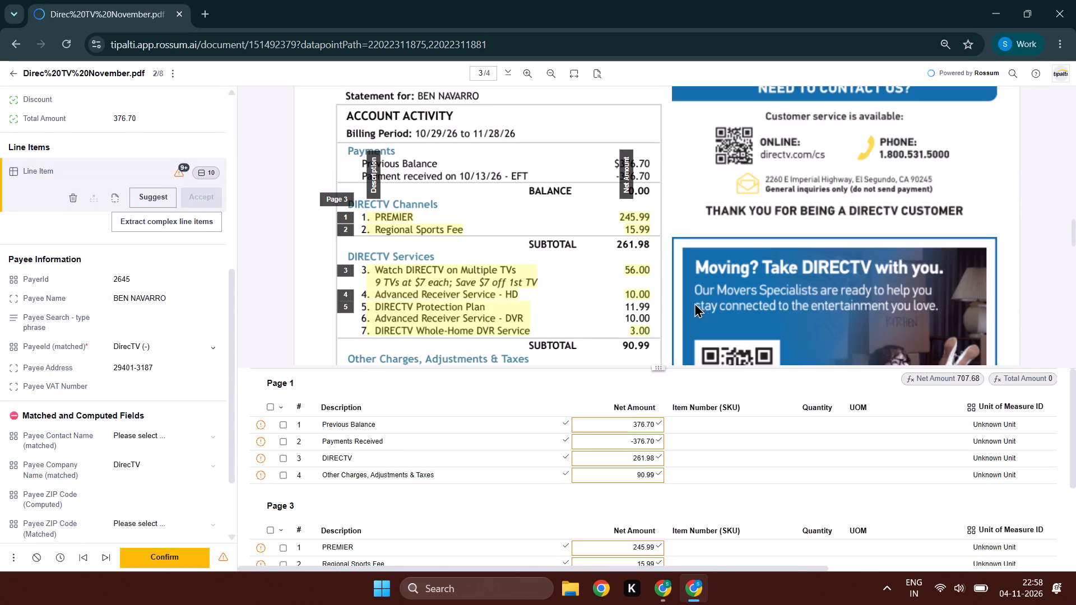
left_click(313, 417)
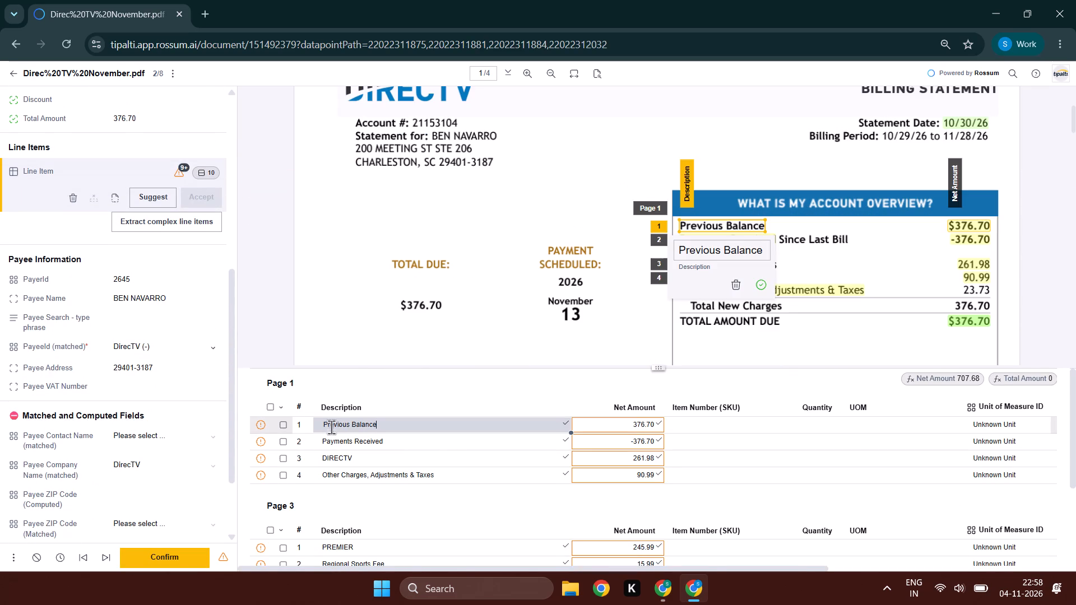
left_click(290, 457)
left_click(282, 459)
left_click(282, 482)
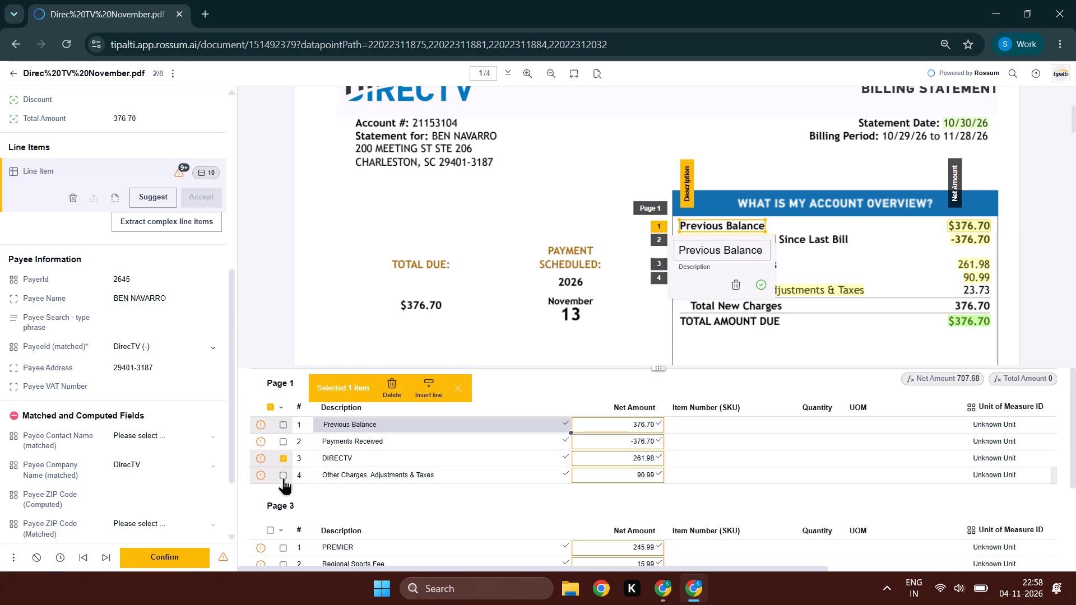
left_click(283, 476)
left_click(384, 384)
Validate the Previous Balance and PREMIER lines and compare the page 3 line items with the statement.
key("Tab")
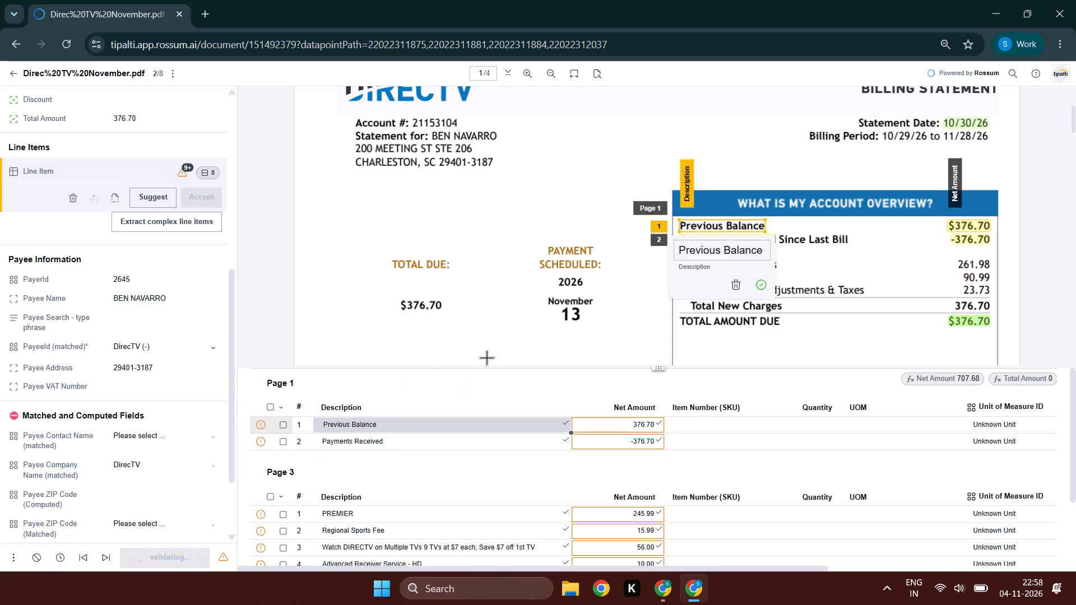
left_click(443, 514)
key("Tab")
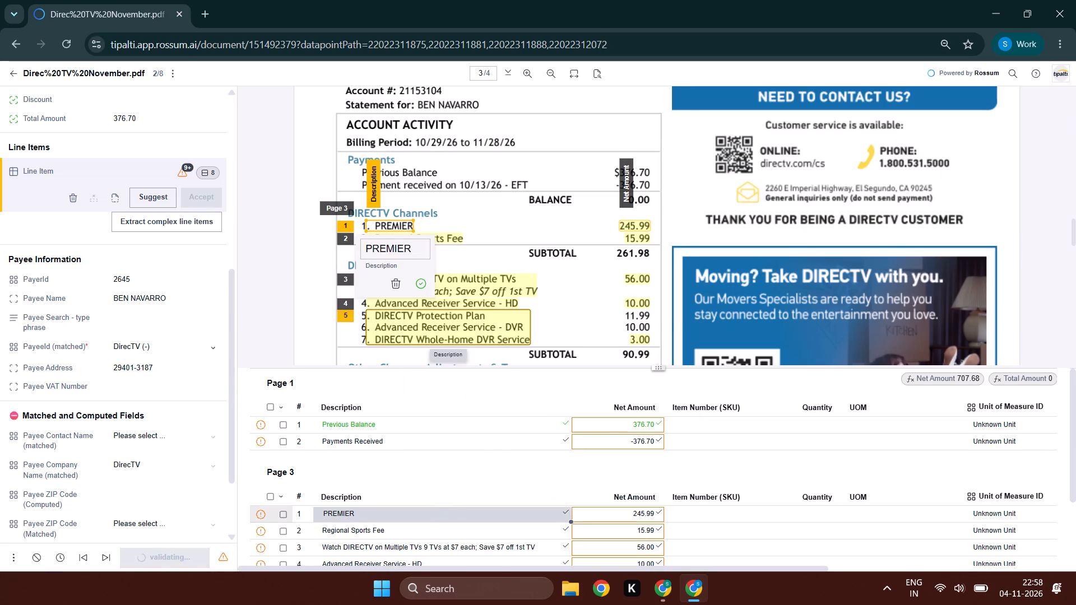
key("Tab")
key("Tab")
scroll(485, 303, "down", 2)
scroll(443, 479, "down", 1)
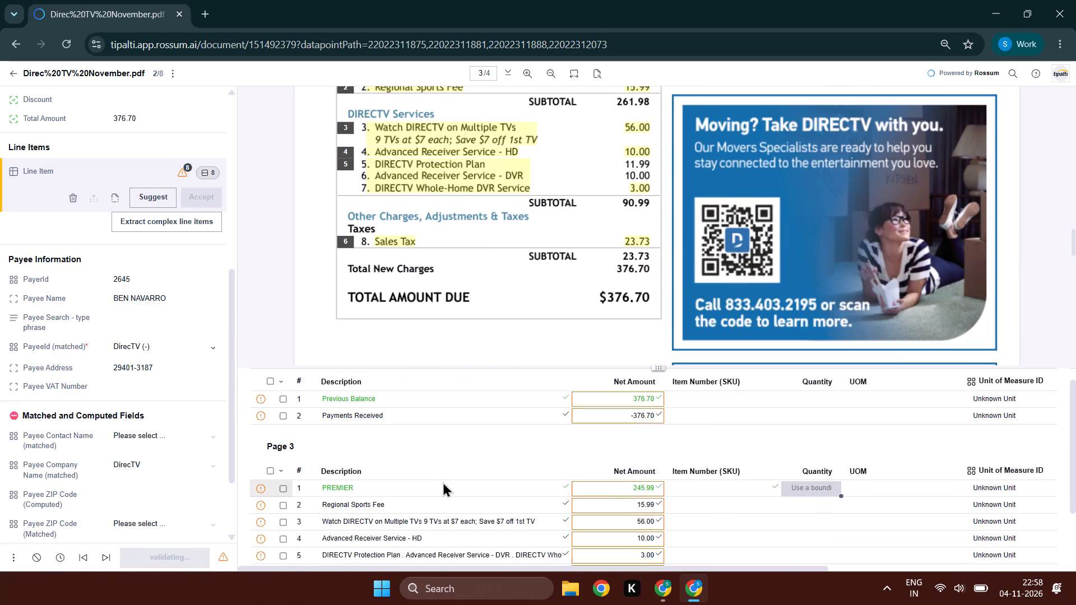
scroll(465, 435, "up", 4)
scroll(0, 311, "up", 1)
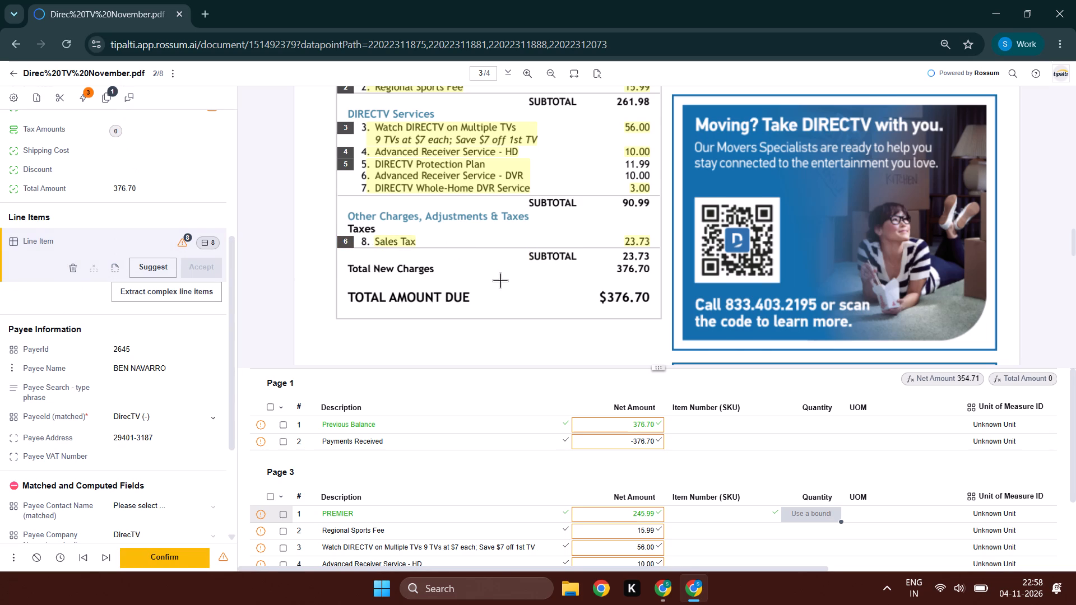
Shrink the combined description of page 3 line 5 to cover only DIRECTV Whole-Home DVR Service.
scroll(500, 280, "up", 1)
left_click(474, 240)
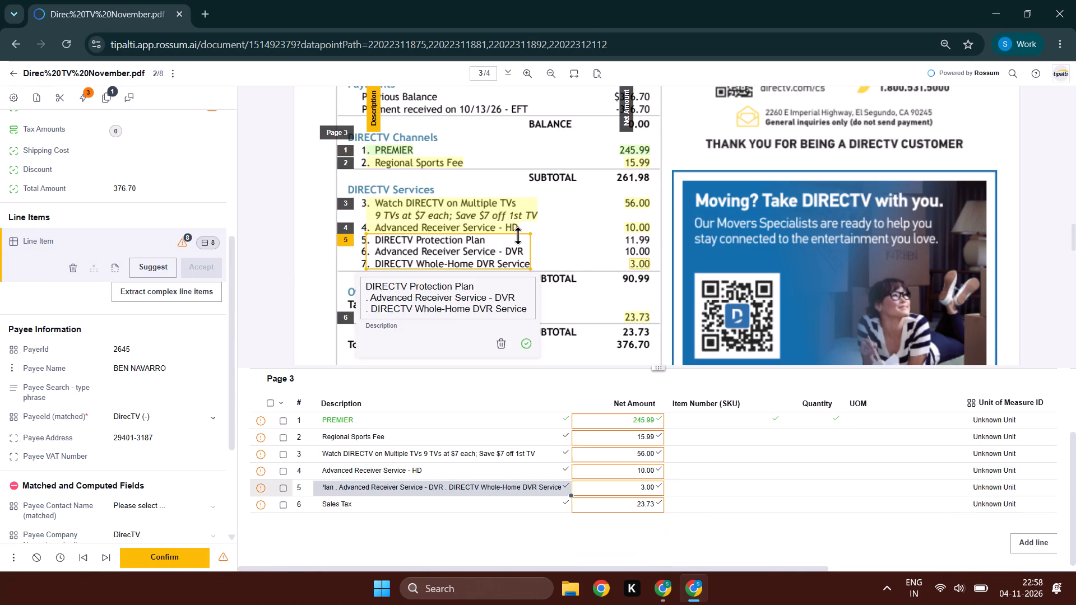
left_click_drag(518, 235, 522, 261)
Add a line item for DIRECTV Protection Plan, without its list number, with a net amount of 11.99.
key("ctrl+shift+a")
key("Tab")
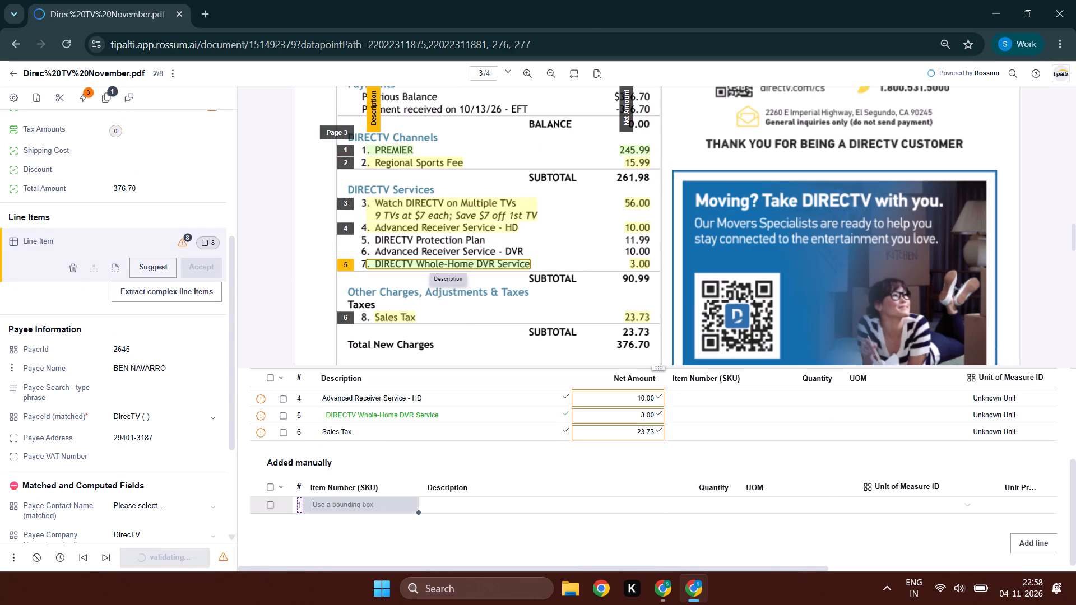
left_click(442, 238)
left_click(356, 241)
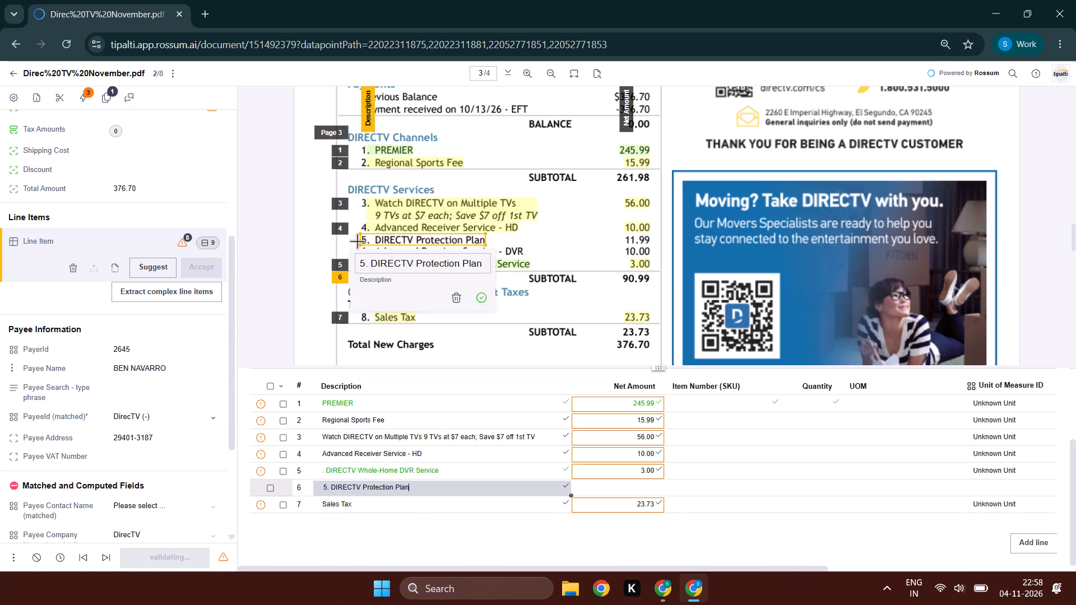
left_click_drag(364, 244, 374, 244)
left_click_drag(359, 244, 369, 244)
key("Tab")
left_click(649, 242)
Add a line item for Advanced Receiver Service - DVR, without its list number, with a net amount of 10.00.
key("ctrl+shift+a")
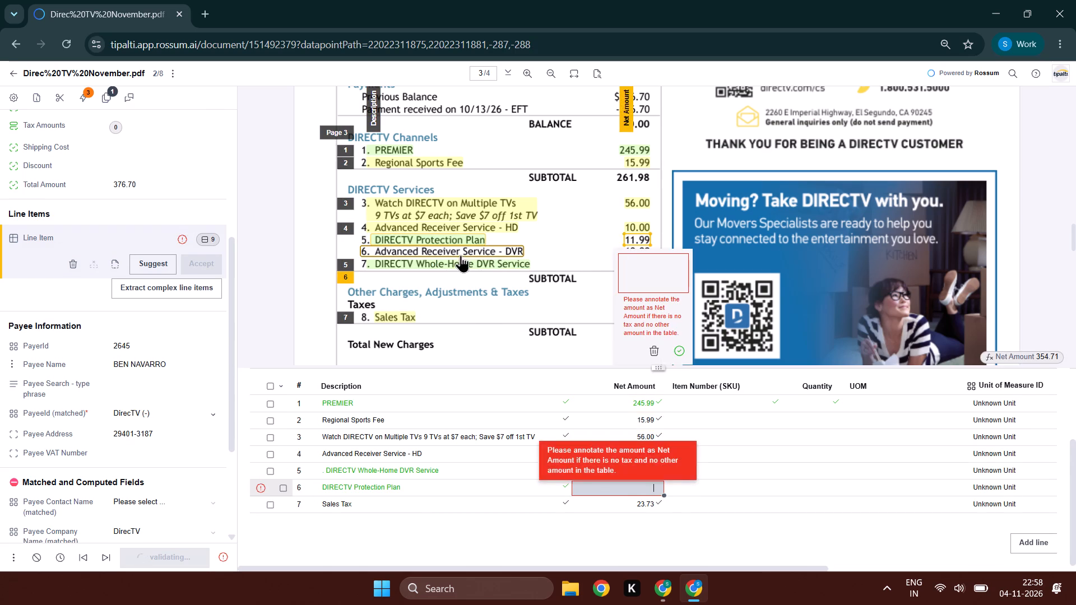
key("Tab")
left_click(466, 252)
left_click_drag(359, 256, 372, 256)
key("Tab")
left_click(634, 250)
key("Tab")
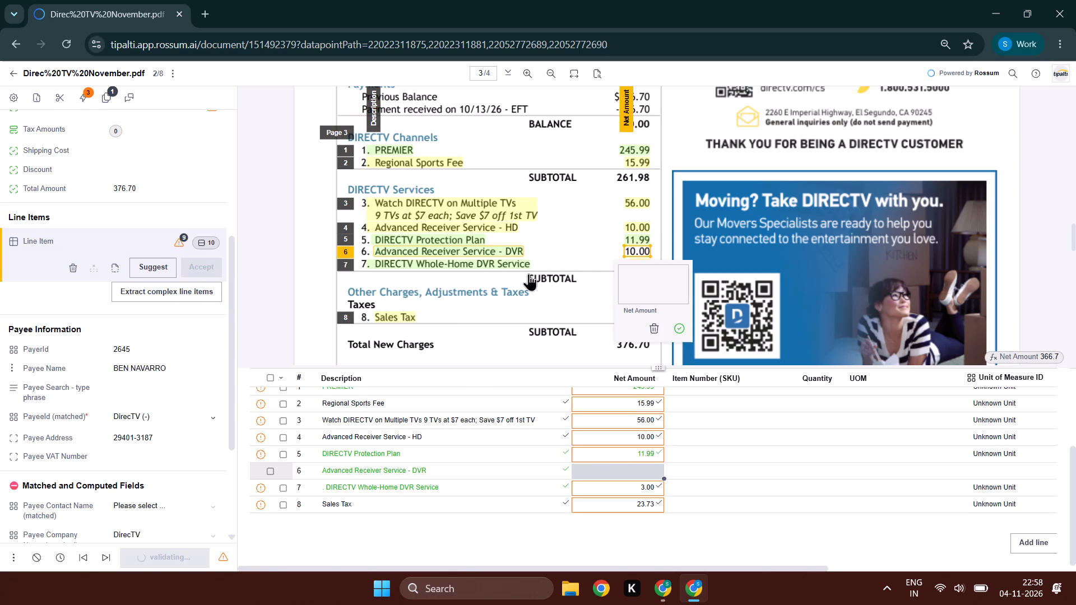
Replace the Payee Name with DIRECTV, captured from the sender line on page 1.
scroll(438, 236, "up", 1)
left_click(159, 363)
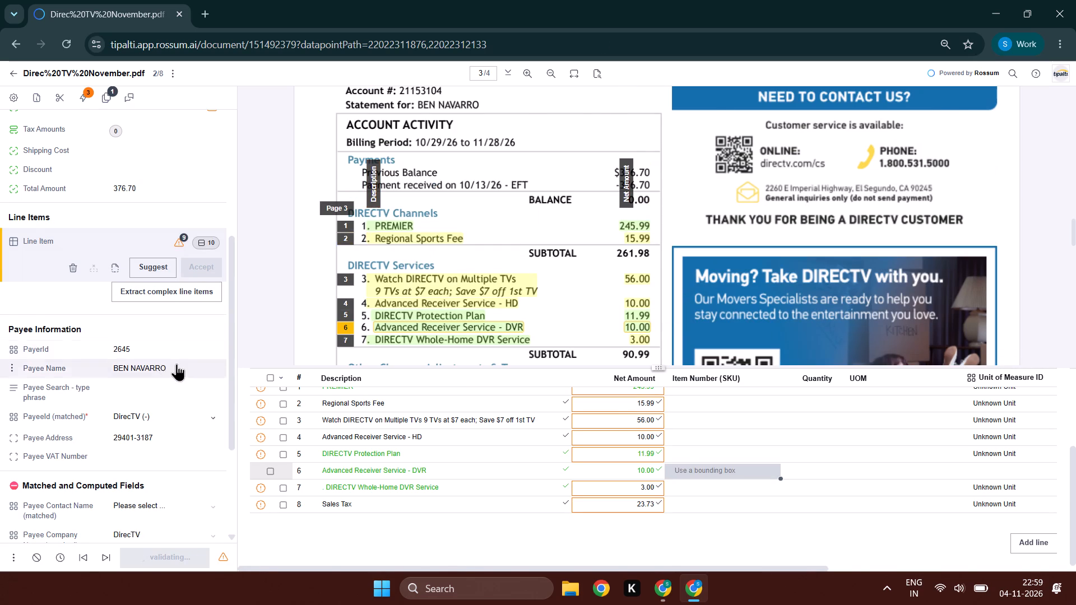
scroll(468, 306, "up", 14)
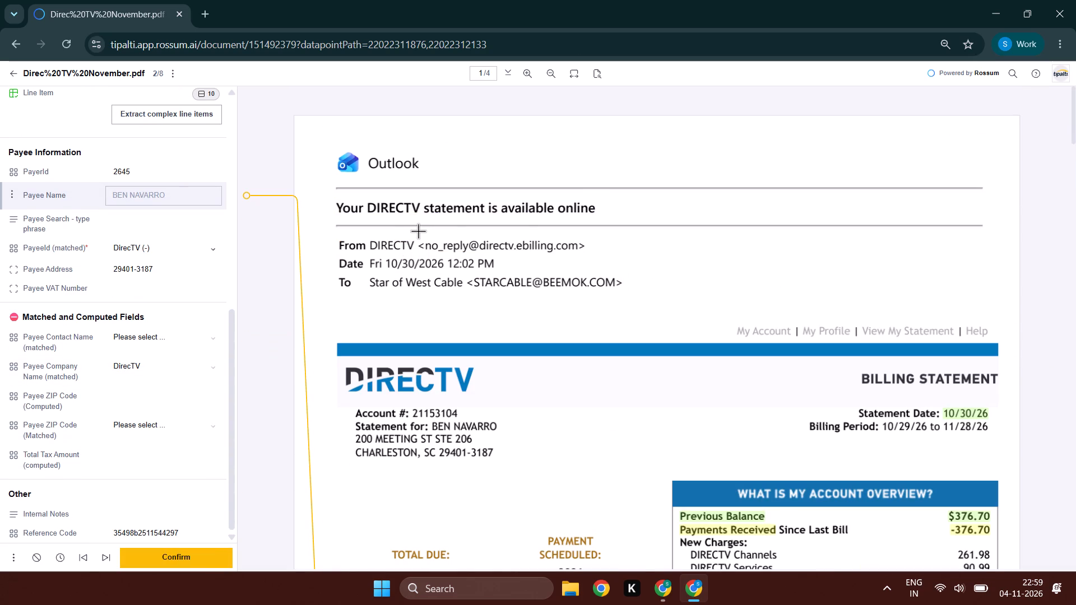
left_click_drag(418, 231, 367, 254)
Delete the captured Payee Address value.
key("Tab")
key("Tab")
key("Tab")
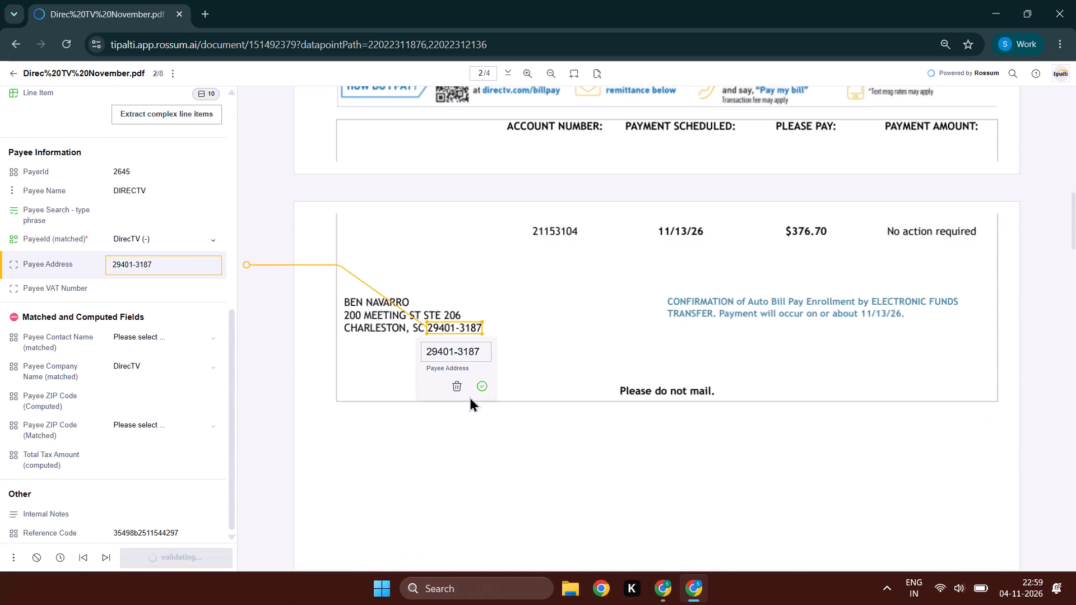
left_click(461, 378)
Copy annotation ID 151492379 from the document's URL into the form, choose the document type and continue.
scroll(0, 177, "up", 8)
scroll(93, 137, "up", 5)
left_click(285, 44, "ctrl")
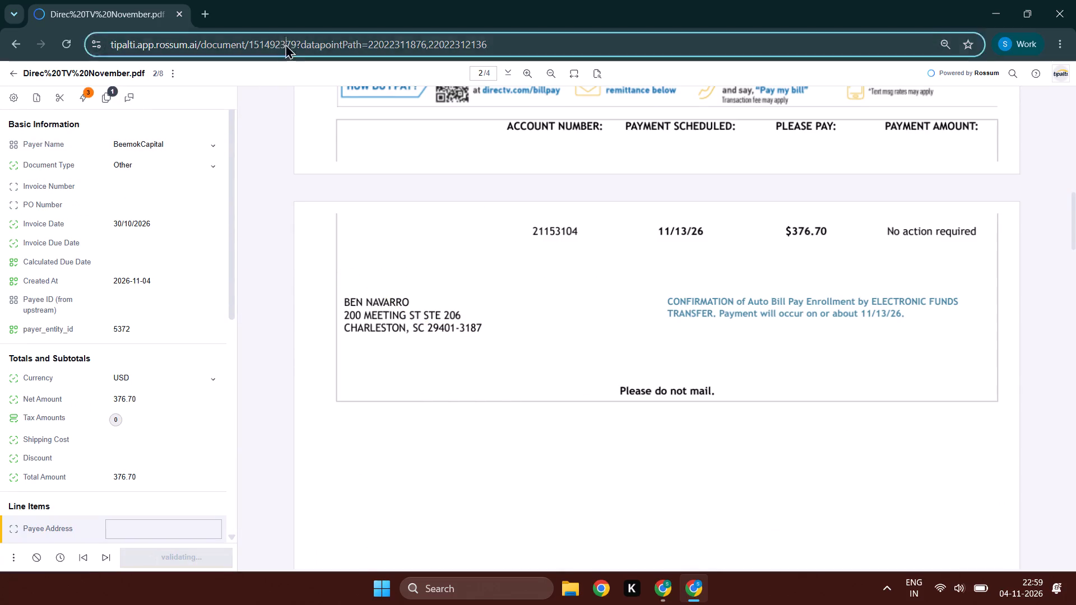
key("ctrl+c")
left_click(285, 44, "ctrl")
key("ctrl+c")
key("alt+Tab")
key("ctrl+v")
left_click(440, 273, "ctrl")
key("ctrl+v")
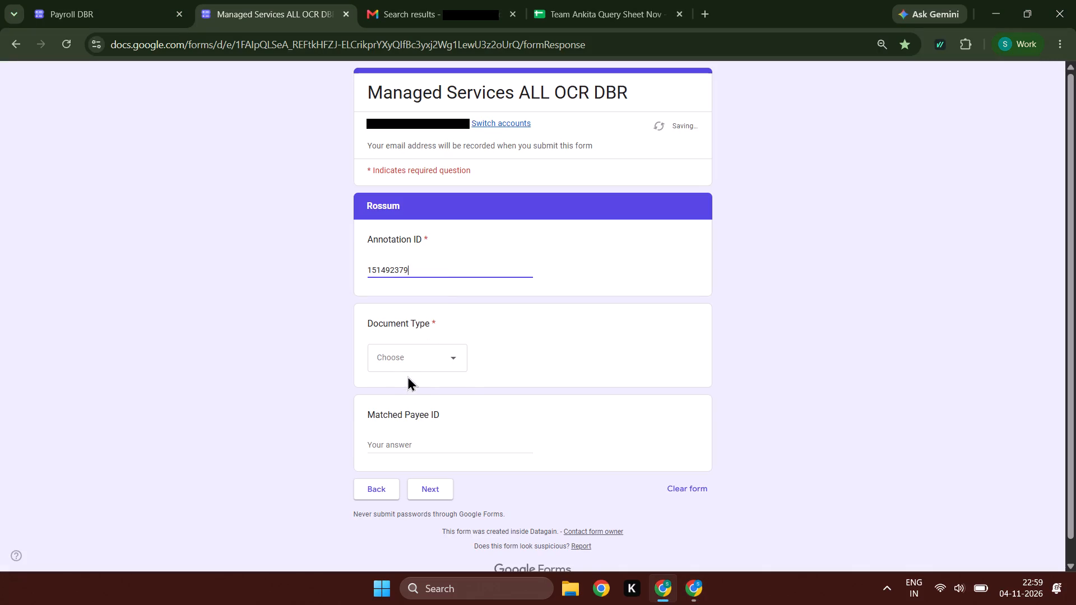
left_click(411, 364)
left_click(413, 397)
double_click(423, 488)
Copy the payer name BeemokCapital from the Rossum document and paste it into the form's Payer field.
key("alt+Tab")
scroll(1, 240, "up", 8)
left_click(128, 146)
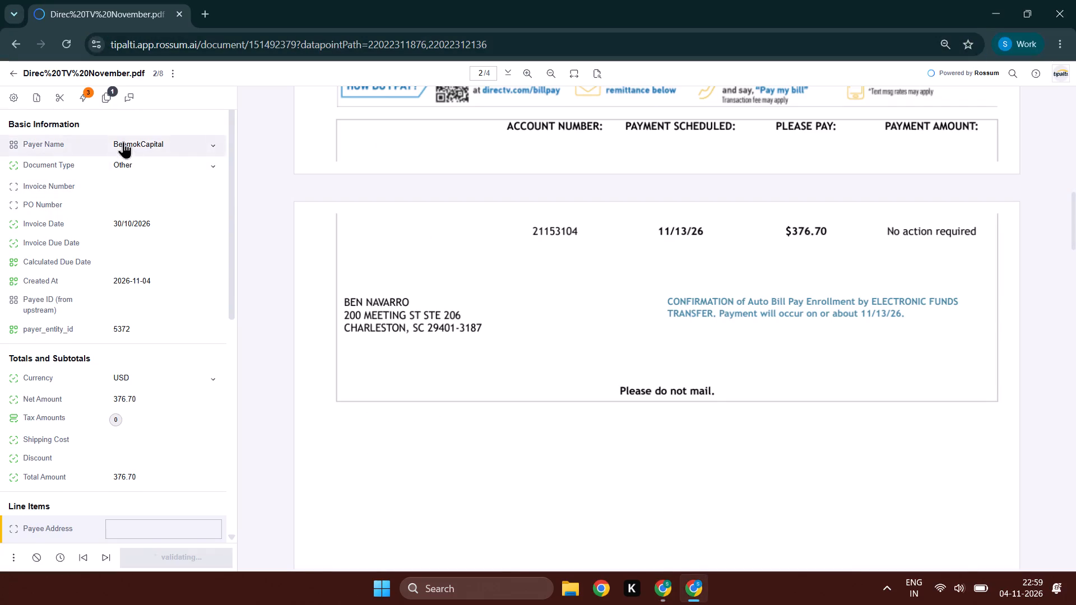
key("ctrl+c")
key("ctrl+c")
key("Tab")
key("alt+Tab")
left_click(438, 262, "ctrl")
key("ctrl+v")
Select R for Review and paste the copied payer name into the Payer field again.
left_click_drag(403, 333, 403, 342)
left_click(409, 377)
left_click(421, 368)
left_click(415, 394)
left_click_drag(407, 361, 410, 368)
left_click(407, 388)
left_click_drag(406, 256, 406, 262, "ctrl")
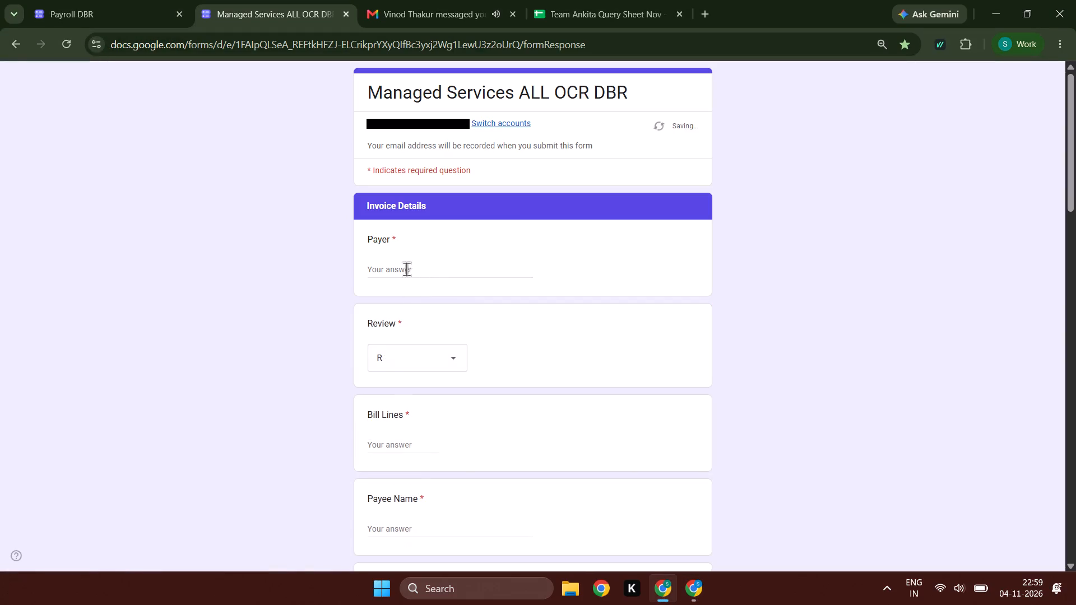
left_click(406, 269, "ctrl")
key("ctrl+v")
Look up the document's line item count in Rossum and enter 10 for Bill Lines in the form.
left_click(389, 440)
key("alt+Tab")
scroll(70, 314, "down", 3)
key("alt+Tab")
type("10")
key("Tab")
Copy the matched payee DirecTV (-) from the Rossum document's payee information.
key("alt+Tab")
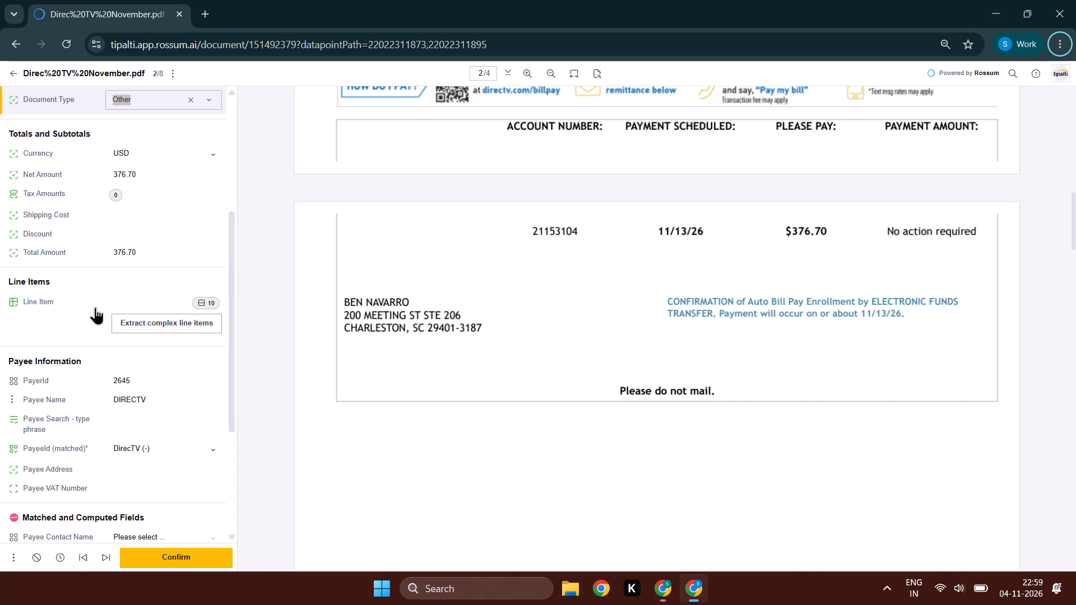
left_click(153, 443)
key("ctrl+c")
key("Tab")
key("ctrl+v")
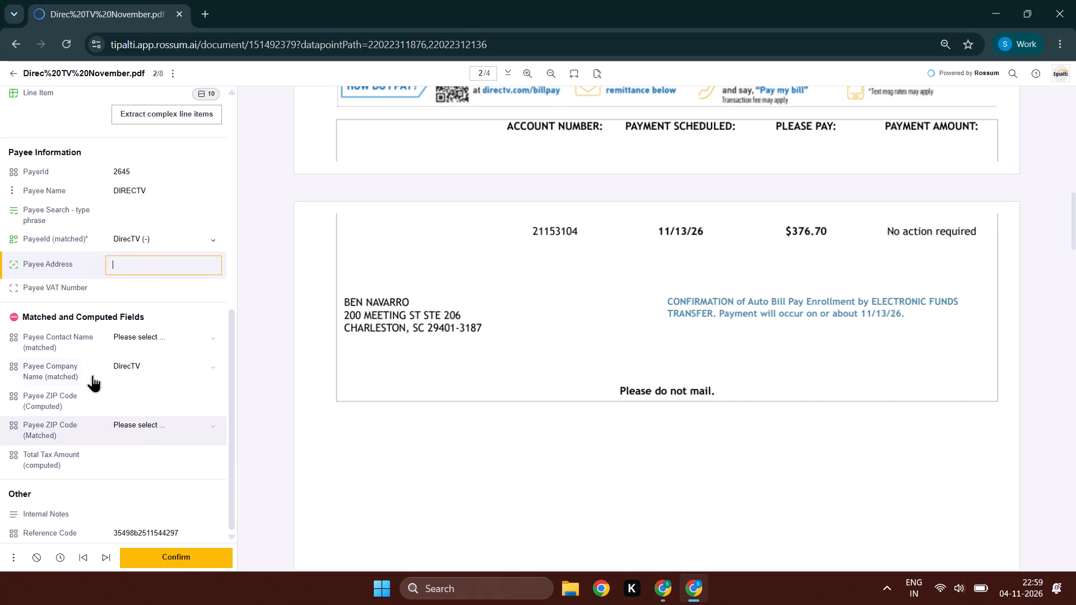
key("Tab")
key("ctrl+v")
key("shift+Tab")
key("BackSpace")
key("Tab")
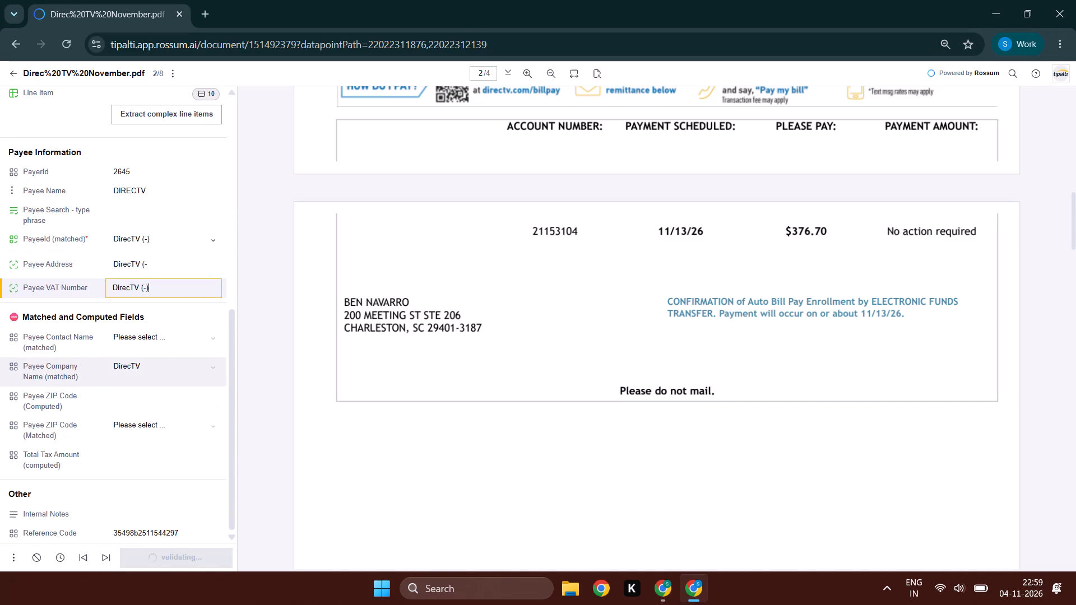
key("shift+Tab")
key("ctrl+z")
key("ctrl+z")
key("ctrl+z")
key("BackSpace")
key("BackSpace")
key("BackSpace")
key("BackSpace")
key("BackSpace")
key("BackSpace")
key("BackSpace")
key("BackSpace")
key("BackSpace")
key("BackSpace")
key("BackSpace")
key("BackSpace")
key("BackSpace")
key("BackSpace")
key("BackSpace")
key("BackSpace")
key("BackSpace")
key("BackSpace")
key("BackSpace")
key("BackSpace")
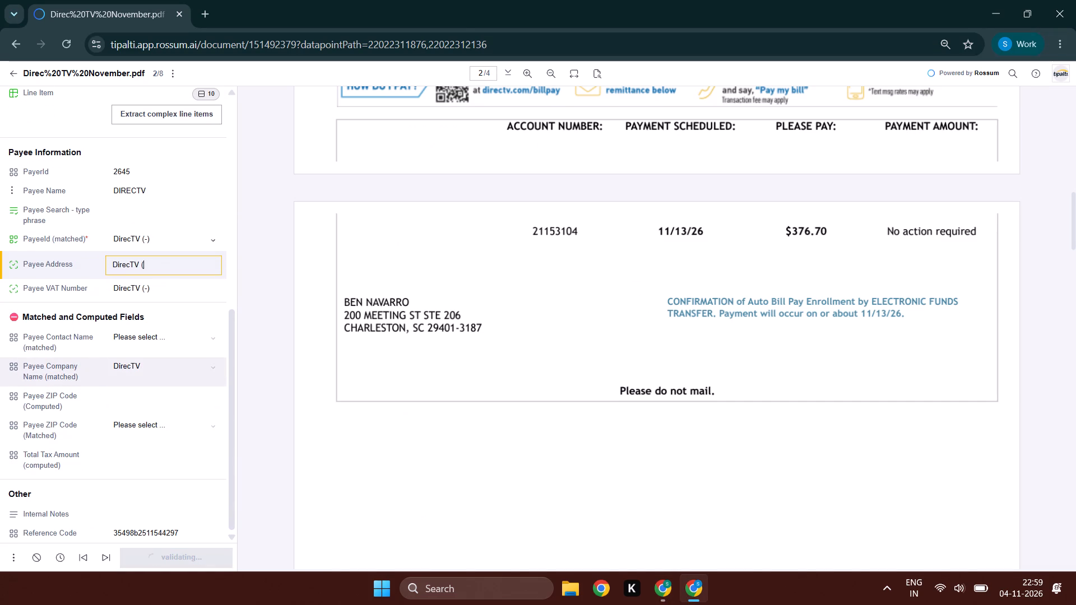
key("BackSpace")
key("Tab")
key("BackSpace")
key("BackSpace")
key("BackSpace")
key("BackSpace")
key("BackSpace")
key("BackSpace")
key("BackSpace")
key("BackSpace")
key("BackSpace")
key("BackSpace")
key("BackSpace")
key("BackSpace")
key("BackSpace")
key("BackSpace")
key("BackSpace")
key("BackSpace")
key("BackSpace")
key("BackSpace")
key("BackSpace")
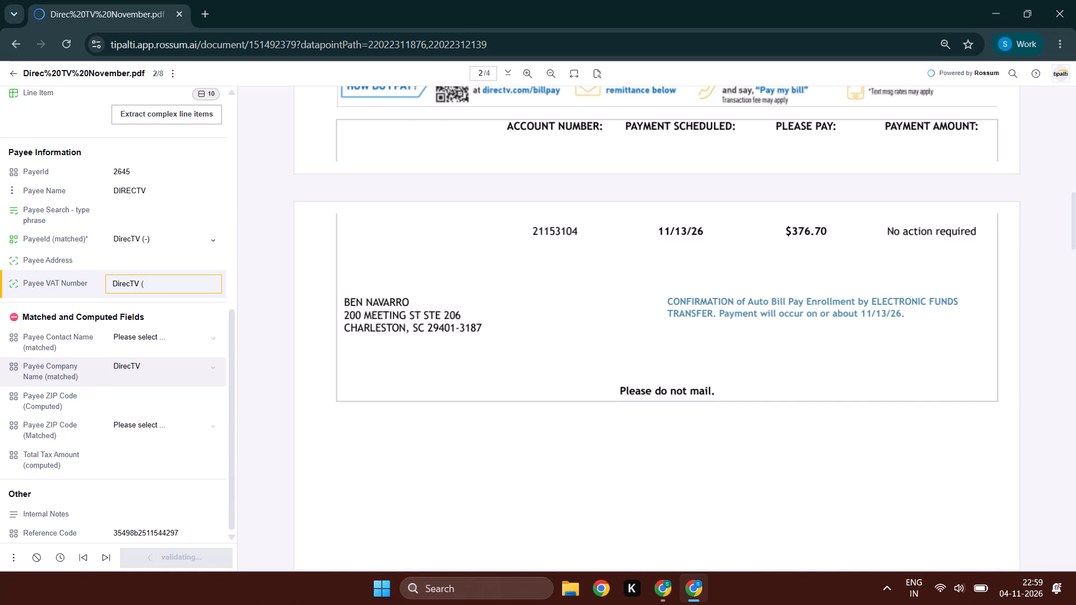
Paste the copied payee DirecTV (-) into the form's Payee Name field.
key("alt+Tab")
key("ctrl+v")
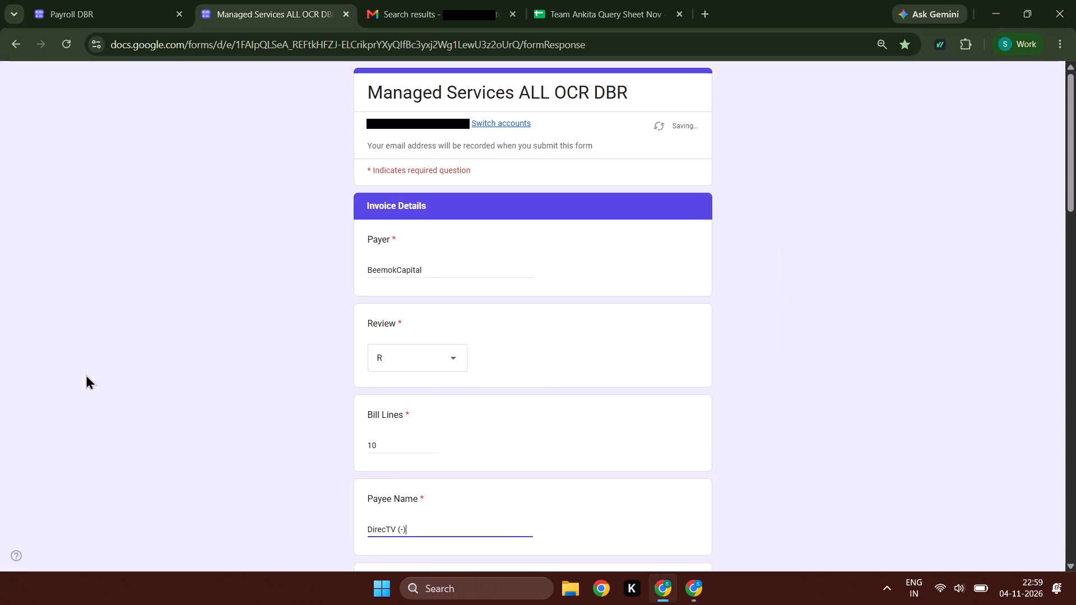
Look up the invoice date in the Rossum document and enter 30-10-2026 as the form's Invoice Date.
key("Tab")
key("alt+Tab")
scroll(0, 207, "up", 11)
key("alt+Tab")
key("Tab")
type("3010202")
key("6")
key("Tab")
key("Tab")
Copy the net amount 376.70 from the Rossum document and paste it into the form's Total Amt field.
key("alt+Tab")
left_click_drag(154, 398, 93, 392)
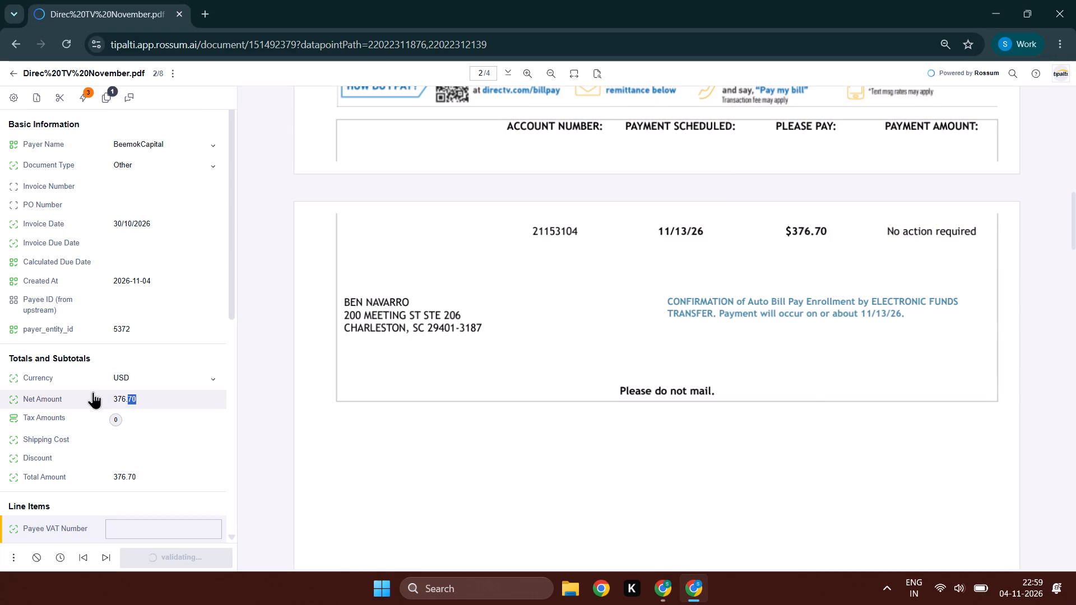
left_click_drag(93, 392, 125, 392)
key("ctrl+c")
key("alt+Tab")
scroll(416, 360, "down", 5, "alt")
key("Tab")
key("Tab")
scroll(428, 371, "down", 3)
key("Tab")
left_click(395, 468)
key("Tab")
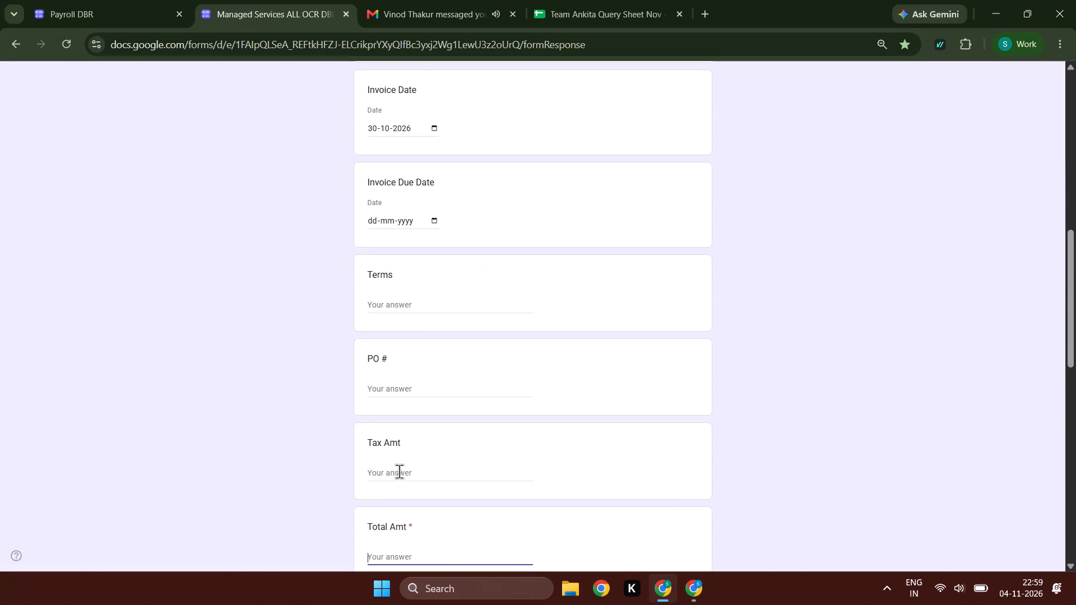
key("ctrl+v")
Check the document's currency in Rossum and enter US for it in the form.
key("Tab")
key("alt+Tab")
scroll(0, 299, "up", 1)
key("alt+Tab")
type("US")
key("Tab")
Answer the remaining form questions with NN, NNN, 1 and N, and submit the response.
type("NN")
key("Tab")
type("NNN")
key("Tab")
key("1")
key("Tab")
key("n")
key("Tab")
key("Tab")
key("space")
key("Tab")
key("Tab")
key("space")
Confirm the DirecTV November document in Rossum and move on to the next document.
key("alt+Tab")
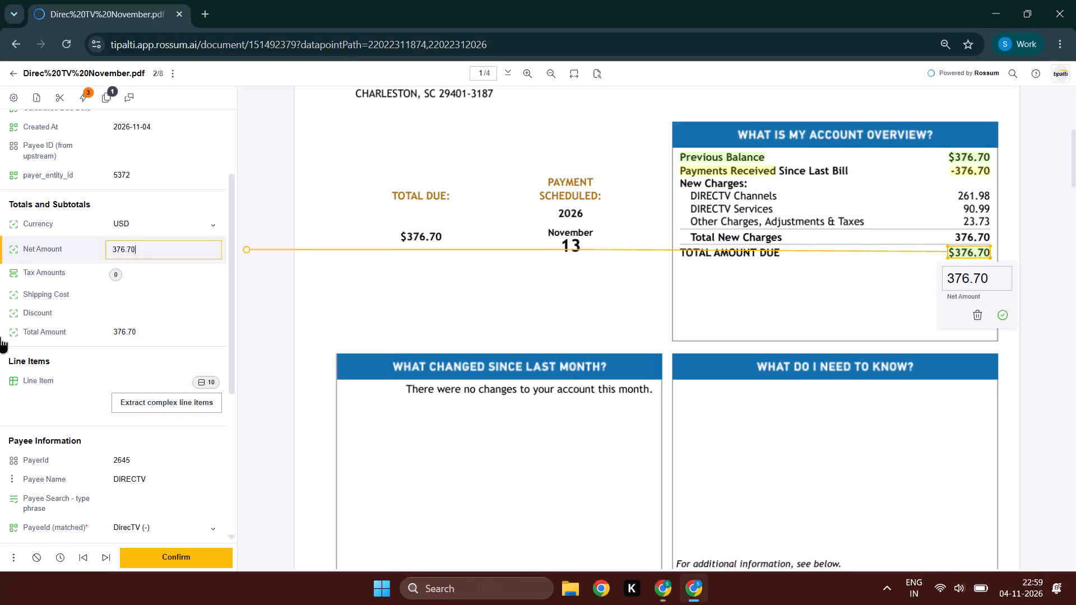
double_click(179, 569)
left_click(185, 568)
left_click(191, 565)
left_click_drag(201, 562, 207, 562)
Start another form response, record the account email, choose the OCR option and continue.
key("alt+Tab")
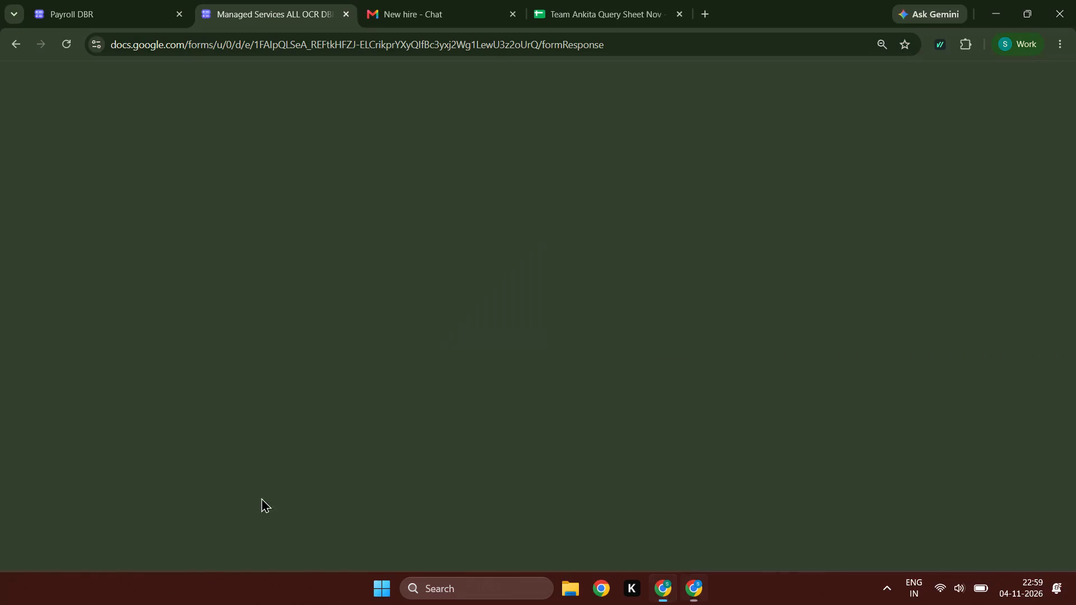
double_click(400, 146)
left_click(373, 238)
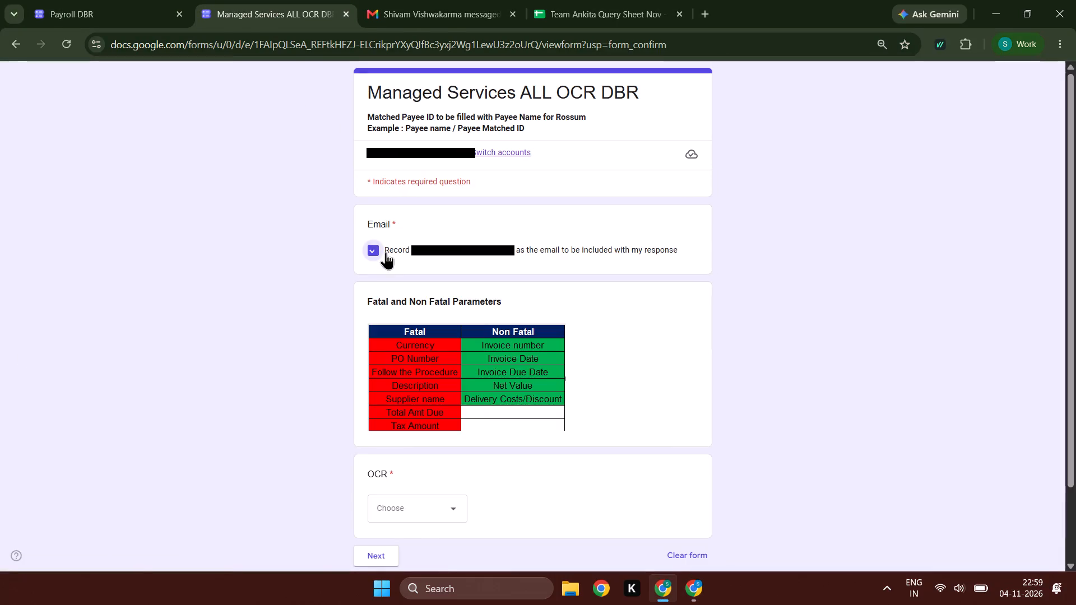
left_click(403, 502)
left_click(401, 541)
triple_click(363, 558)
Change the document type of the FPL electric bill in Rossum.
key("alt+Tab")
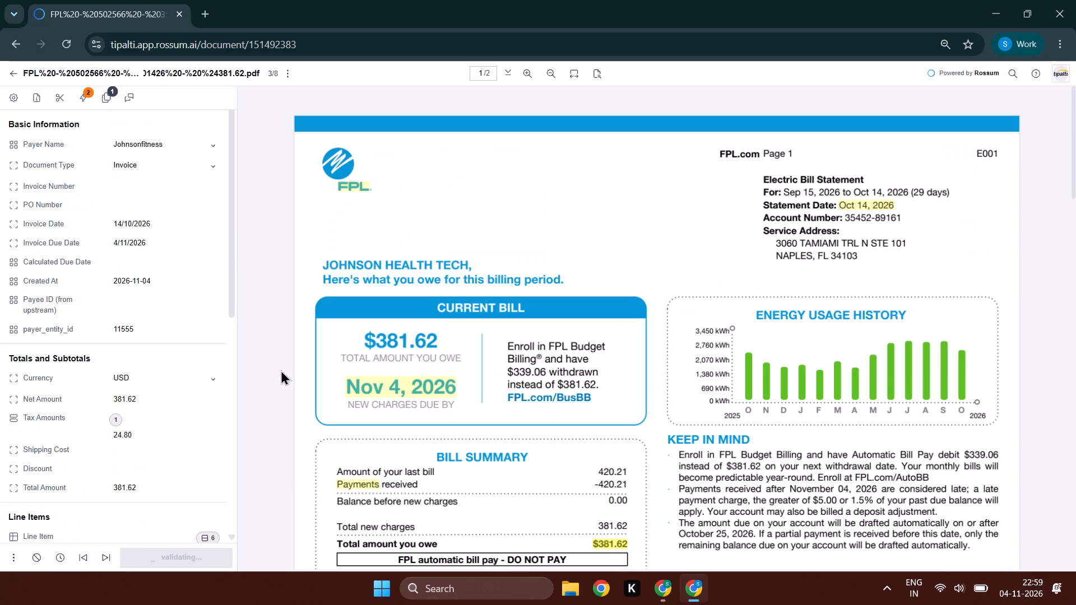
left_click(149, 170)
left_click(136, 198)
left_click(135, 212)
Go through the FPL bill's fields from invoice date to total amount and delete the 24.80 tax amount.
key("Tab")
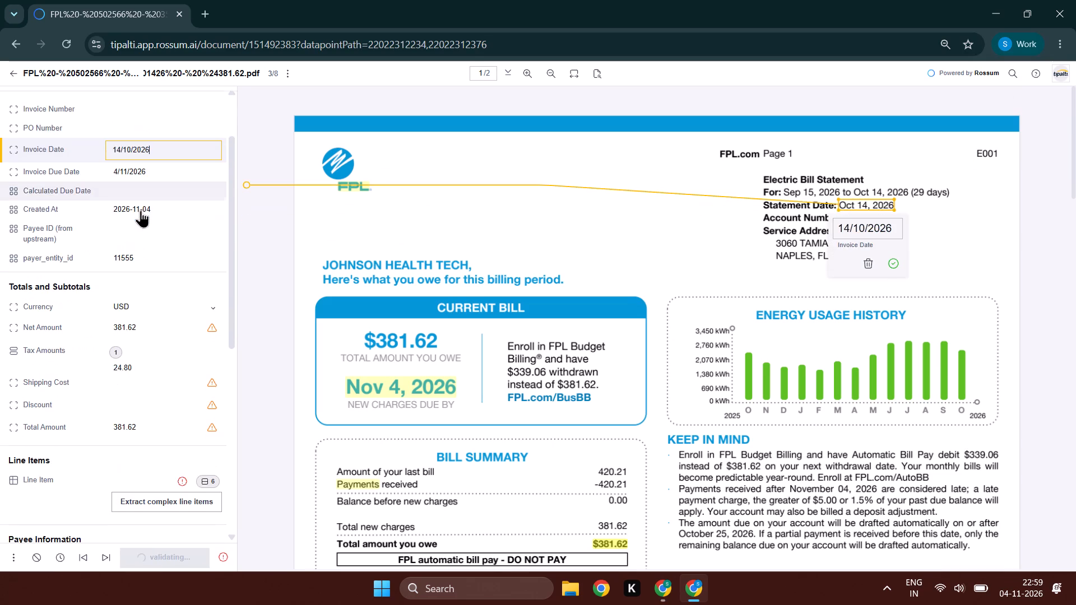
key("Tab")
key("Tab")
scroll(623, 284, "down", 2)
key("Tab")
key("Tab")
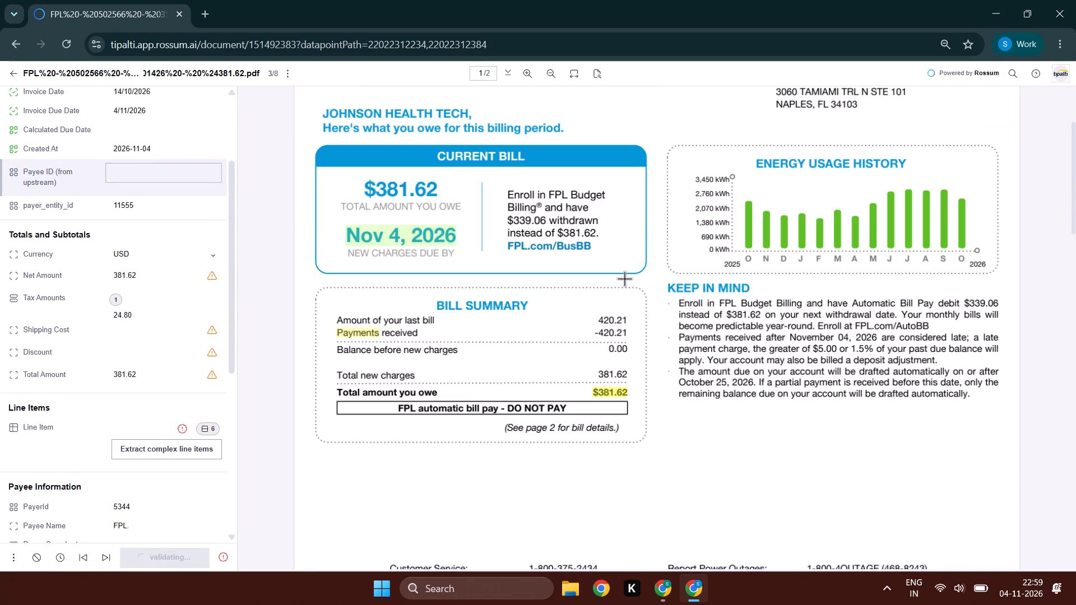
key("Tab")
key("Tab")
key("Tab")
key("Tab")
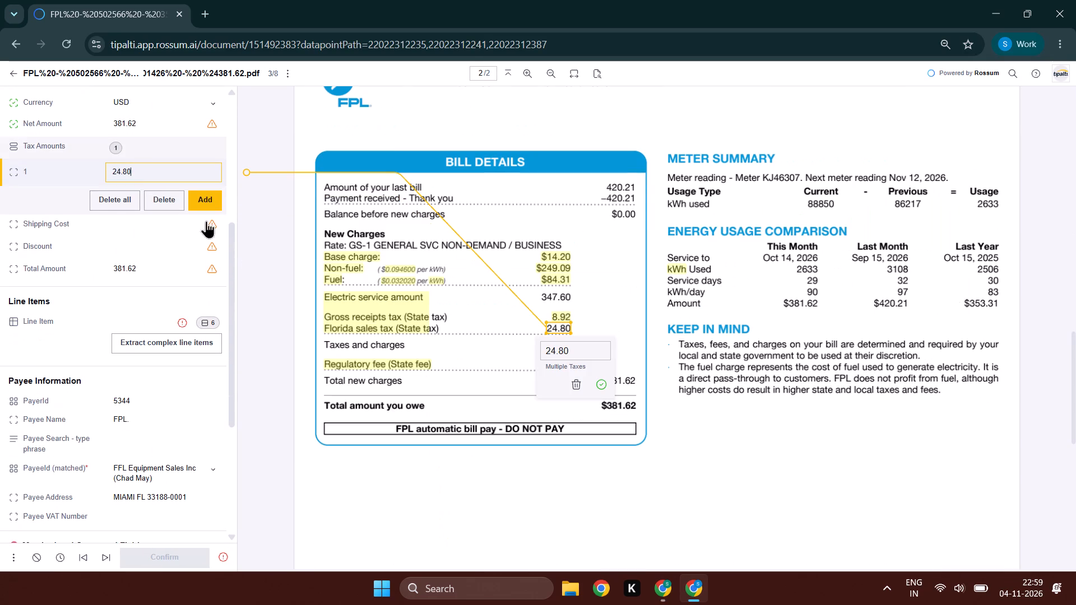
left_click(138, 203)
left_click(152, 277)
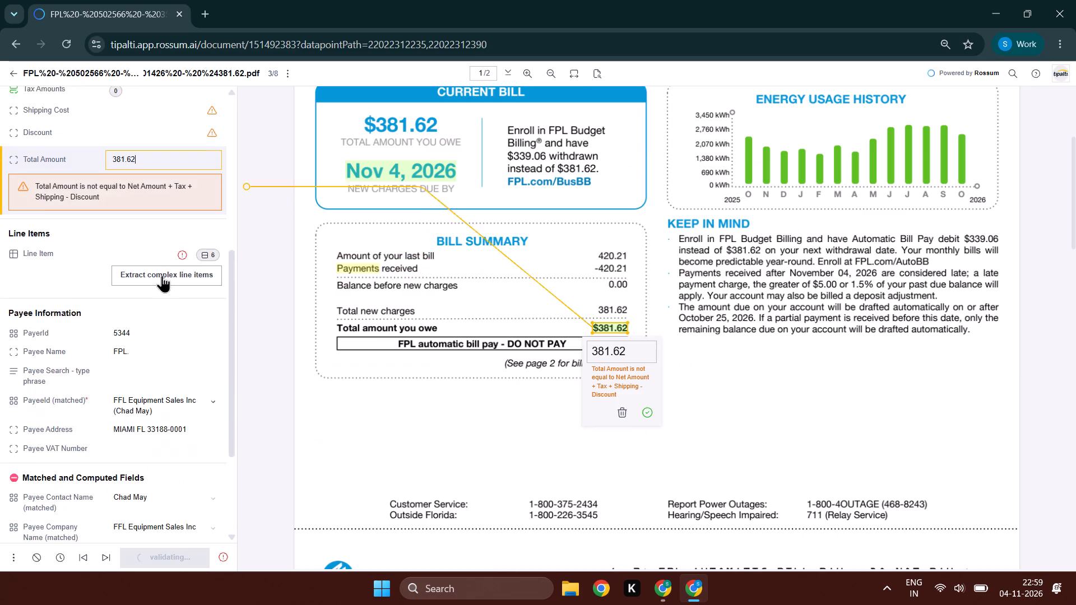
Extend the page 1 line item's description to "Payments received" and capture -420.21 as its net amount.
key("Tab")
left_click(366, 189)
left_click(385, 189)
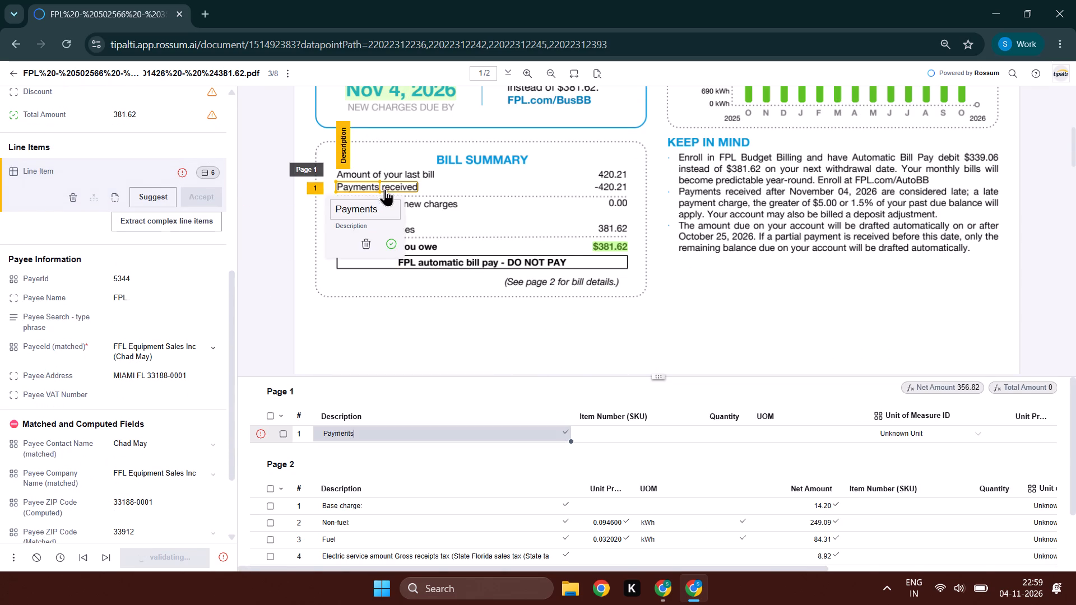
key("Tab")
key("Tab")
key("Tab")
key("Tab")
key("Tab")
key("Tab")
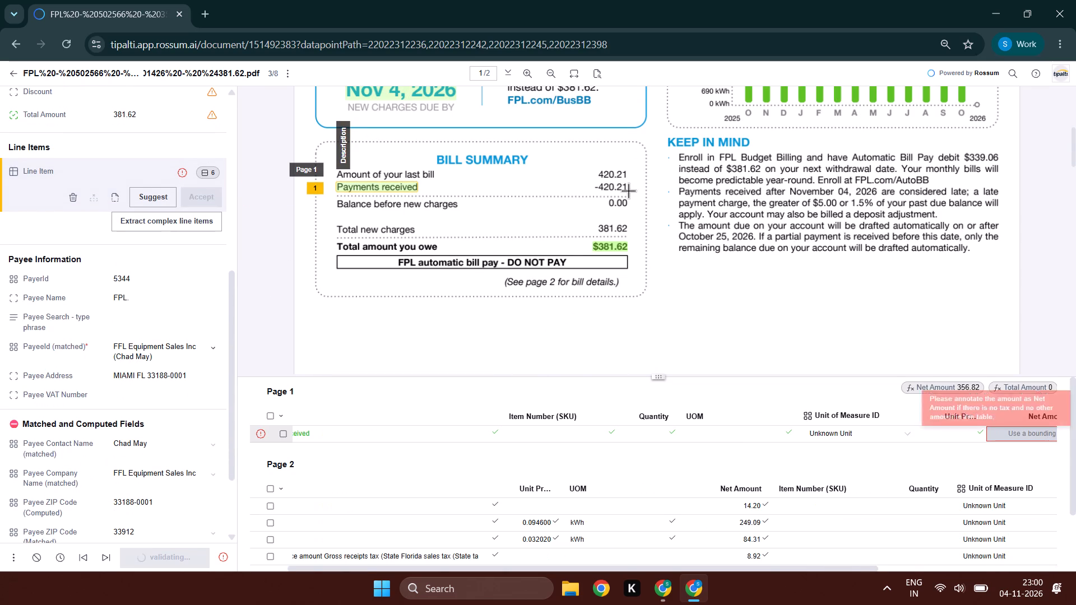
left_click(625, 189)
Add a line item with the description "Amount of your last bill" and net amount 420.21 from the bill summary.
key("ctrl+shift+a")
key("Tab")
double_click(423, 180)
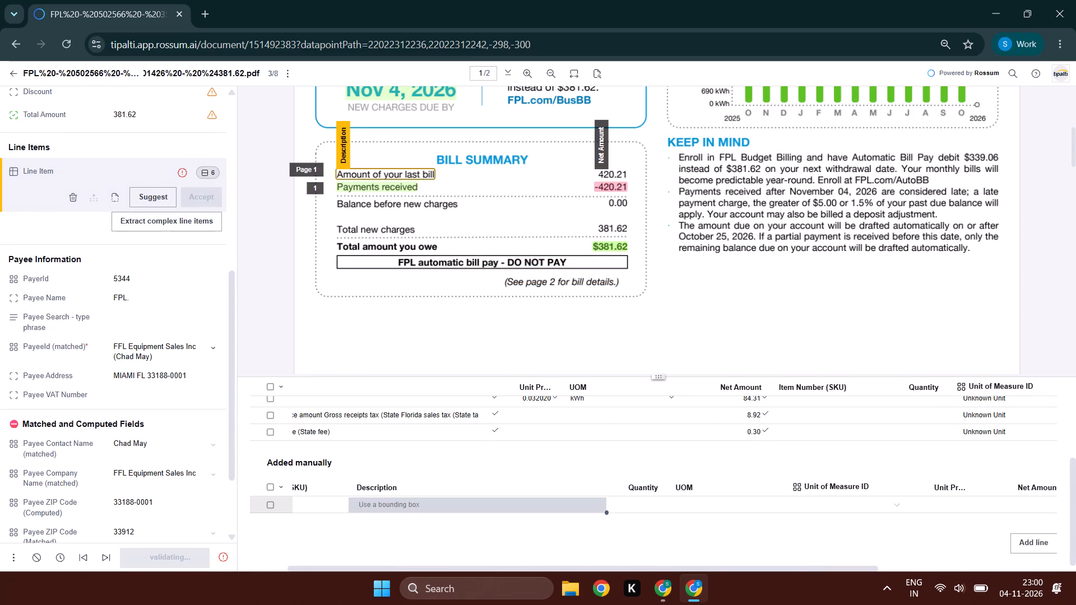
key("Tab")
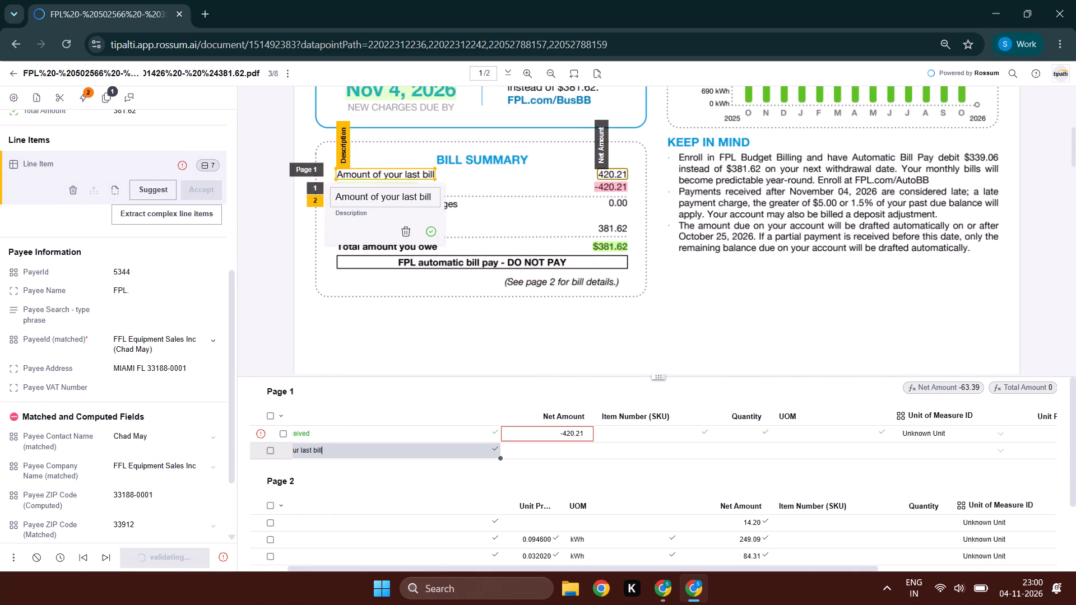
left_click(619, 175)
key("Tab")
Go through the page 2 line items' unit prices and UOMs and recapture the Non-fuel UOM as "kWh" from its own line.
left_click(395, 529)
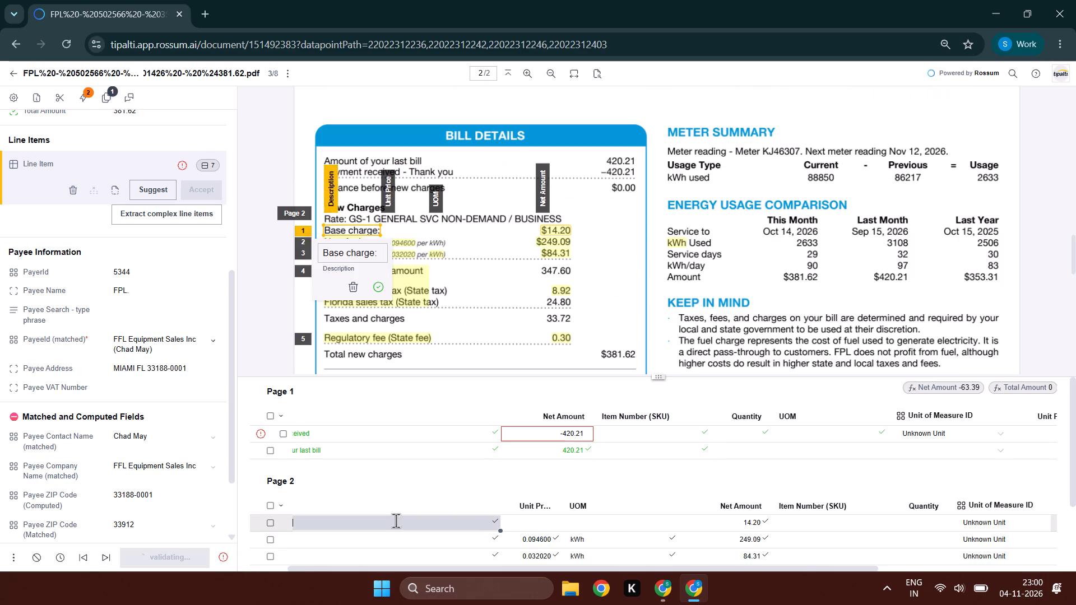
key("Tab")
key("Tab")
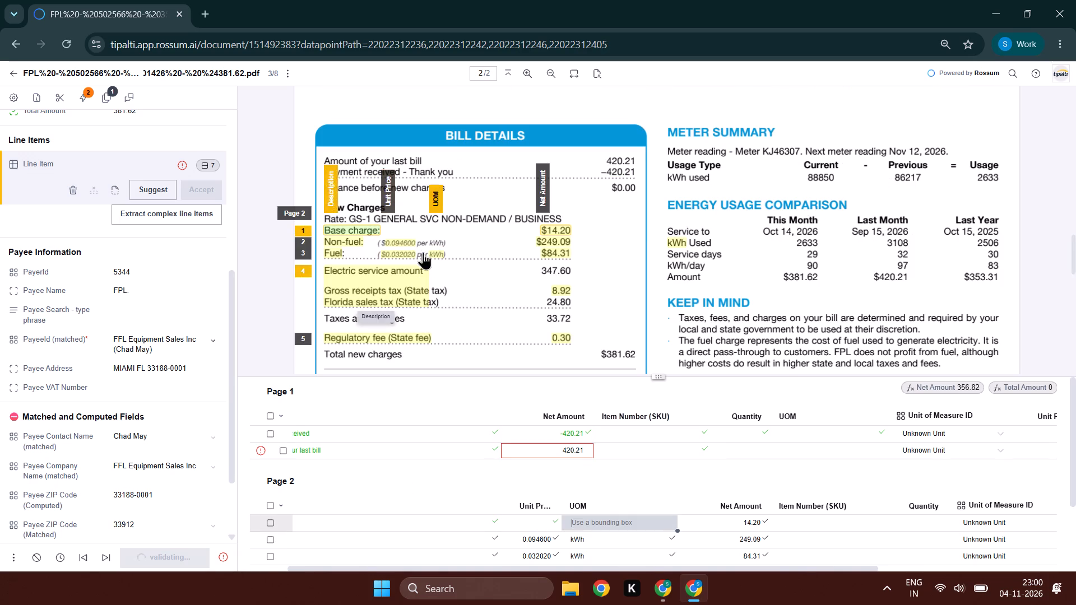
left_click(432, 252)
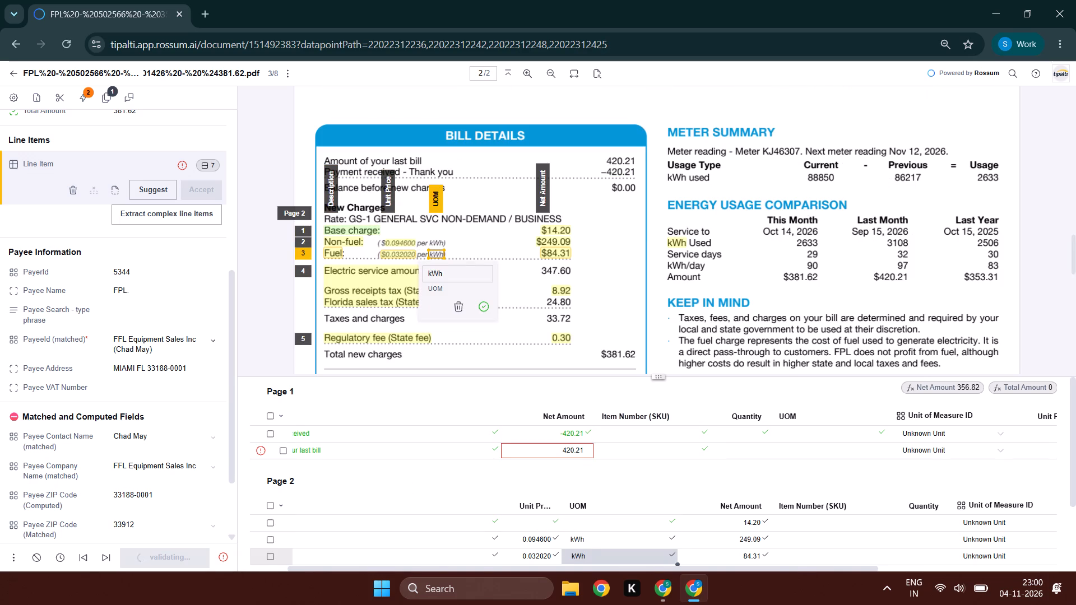
key("Up")
left_click_drag(449, 238, 433, 245)
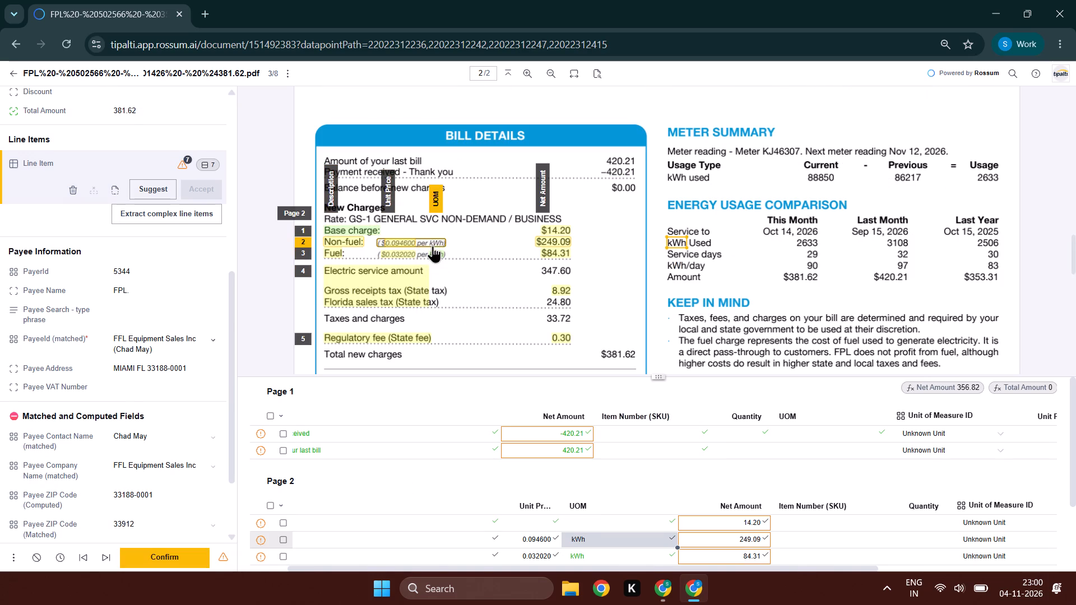
left_click_drag(433, 245, 428, 246)
left_click(454, 262)
key("BackSpace")
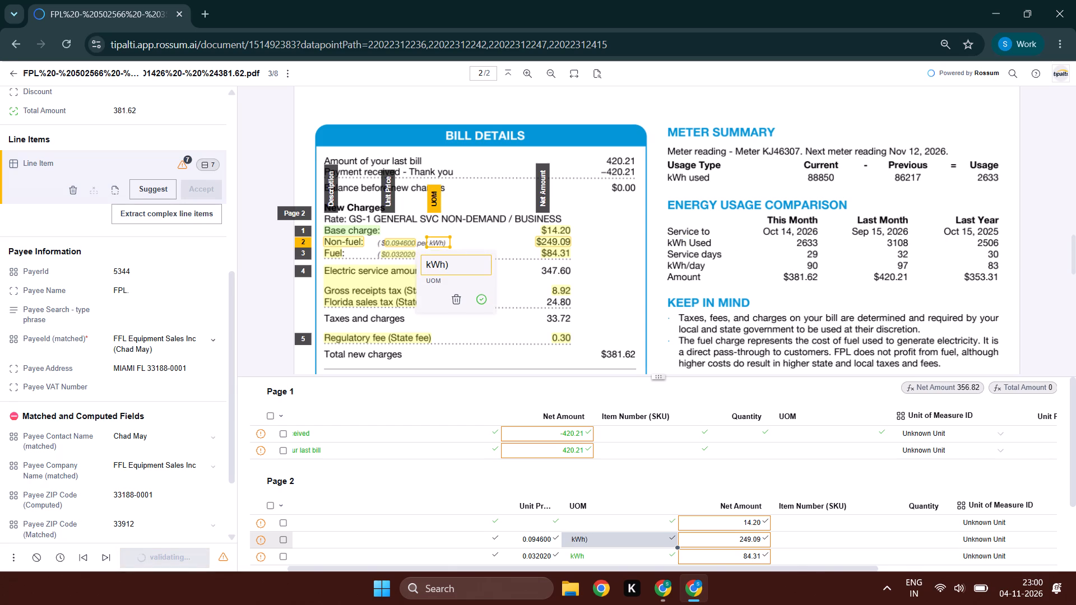
key("Tab")
Correct the description of the 8.92 line item to "Gross receipts tax (State tax)".
left_click(358, 279)
left_click_drag(412, 276, 412, 297)
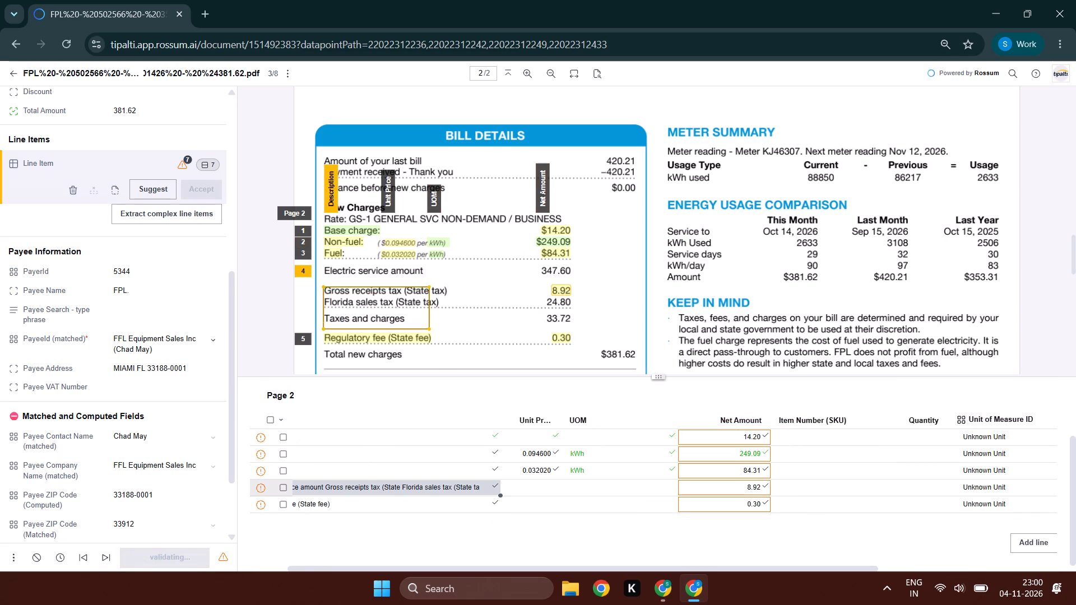
left_click(412, 271)
left_click_drag(392, 274, 387, 290)
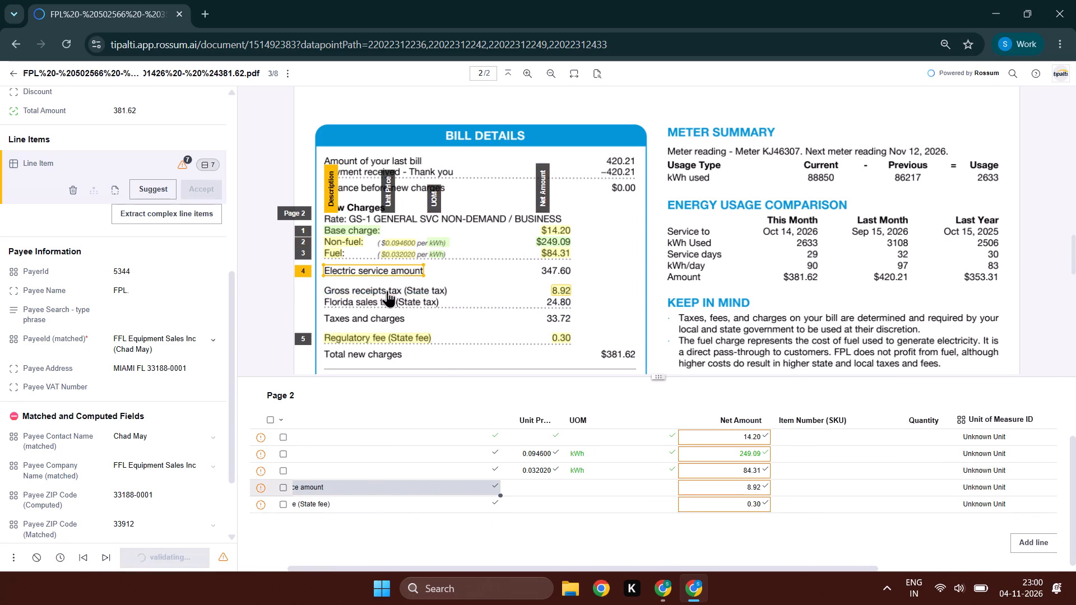
left_click_drag(387, 290, 387, 292)
left_click(429, 290)
key("Tab")
Add a line item with the description "Florida sales tax (State tax)" and net amount 24.80 from the bill details.
key("ctrl+shift+a")
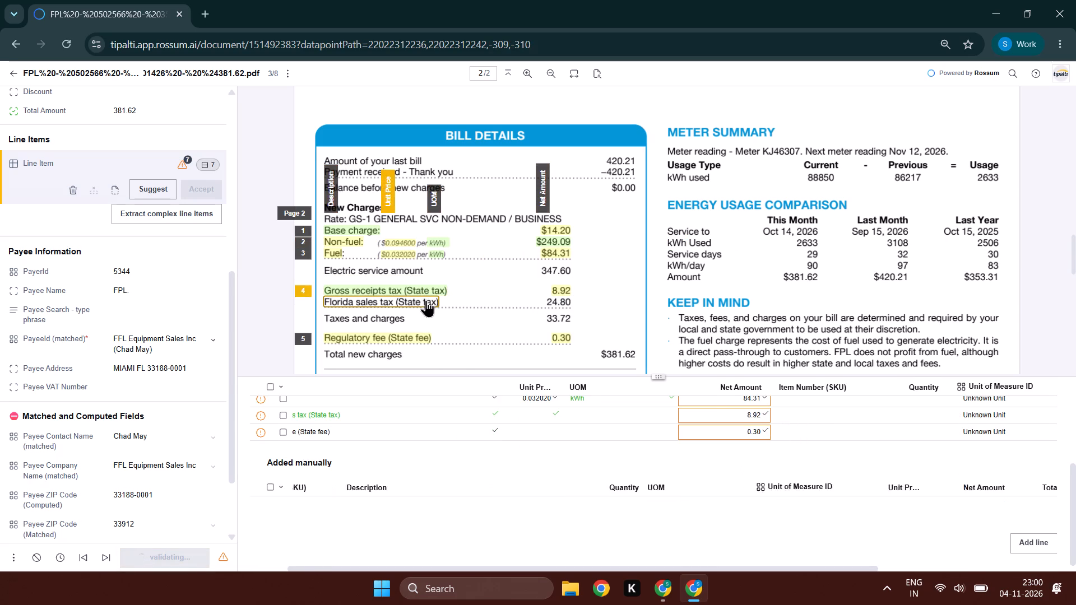
key("Tab")
left_click(426, 300)
key("Tab")
key("Tab")
key("Tab")
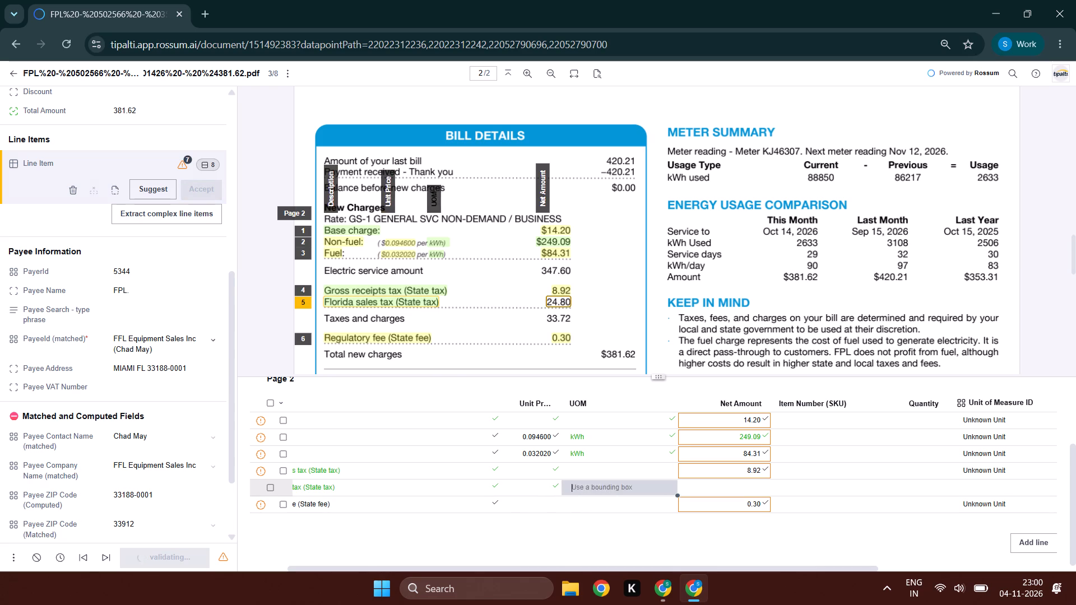
left_click(558, 301)
key("Tab")
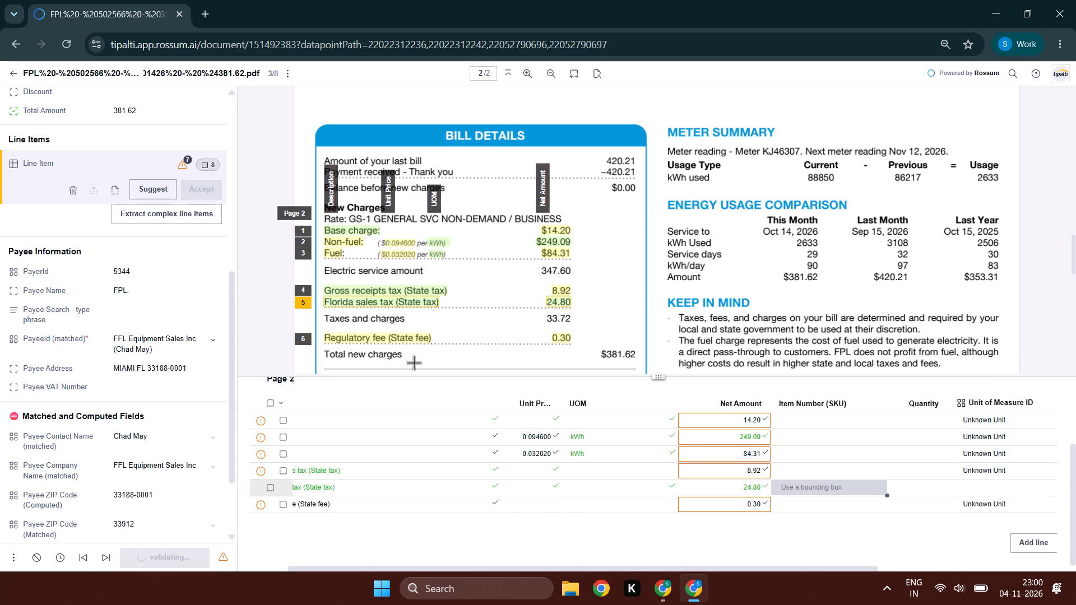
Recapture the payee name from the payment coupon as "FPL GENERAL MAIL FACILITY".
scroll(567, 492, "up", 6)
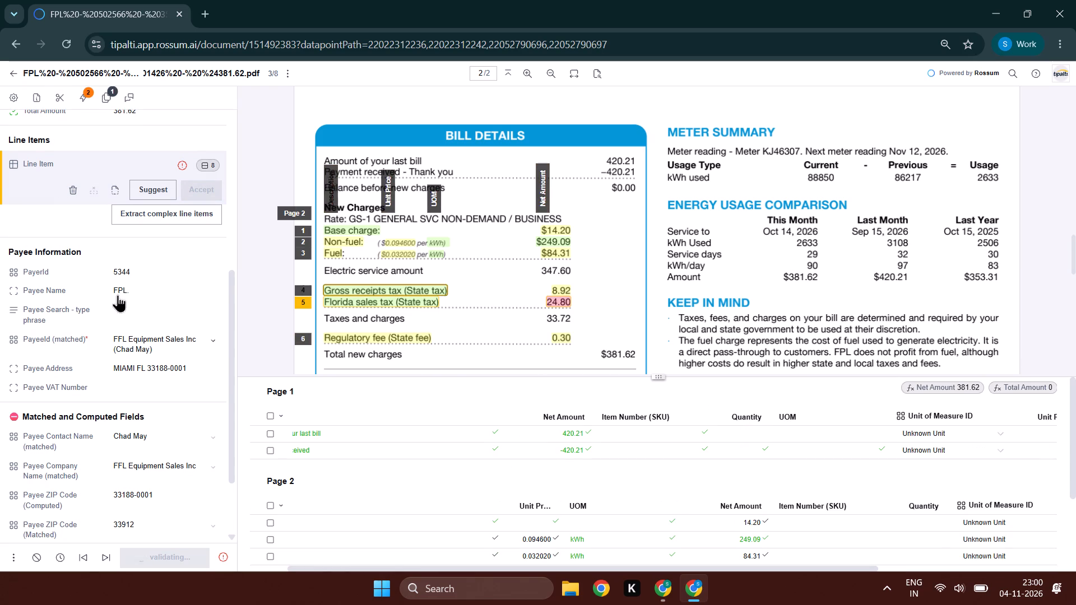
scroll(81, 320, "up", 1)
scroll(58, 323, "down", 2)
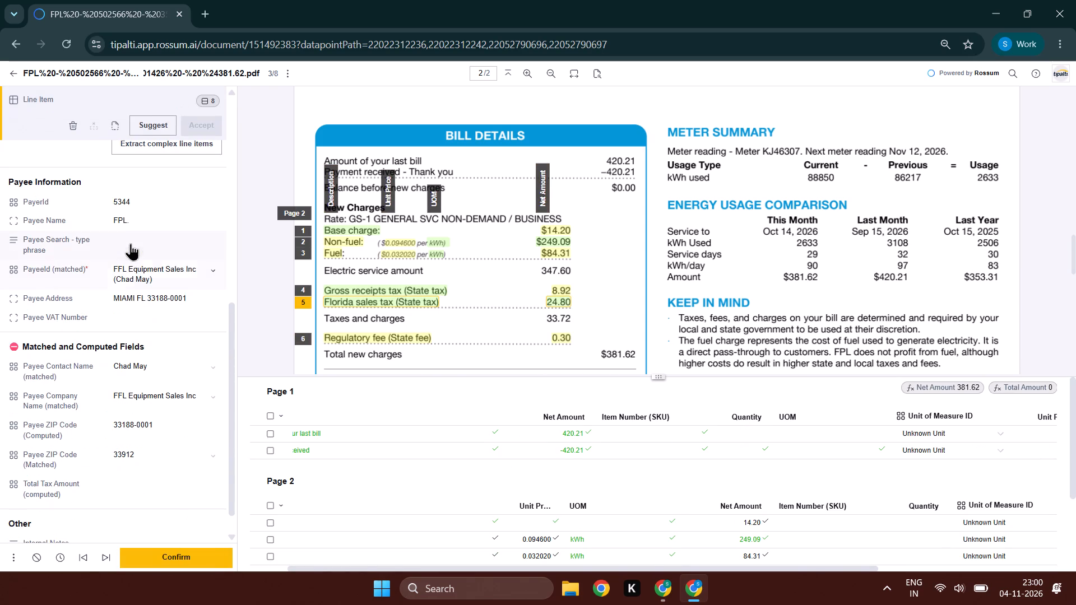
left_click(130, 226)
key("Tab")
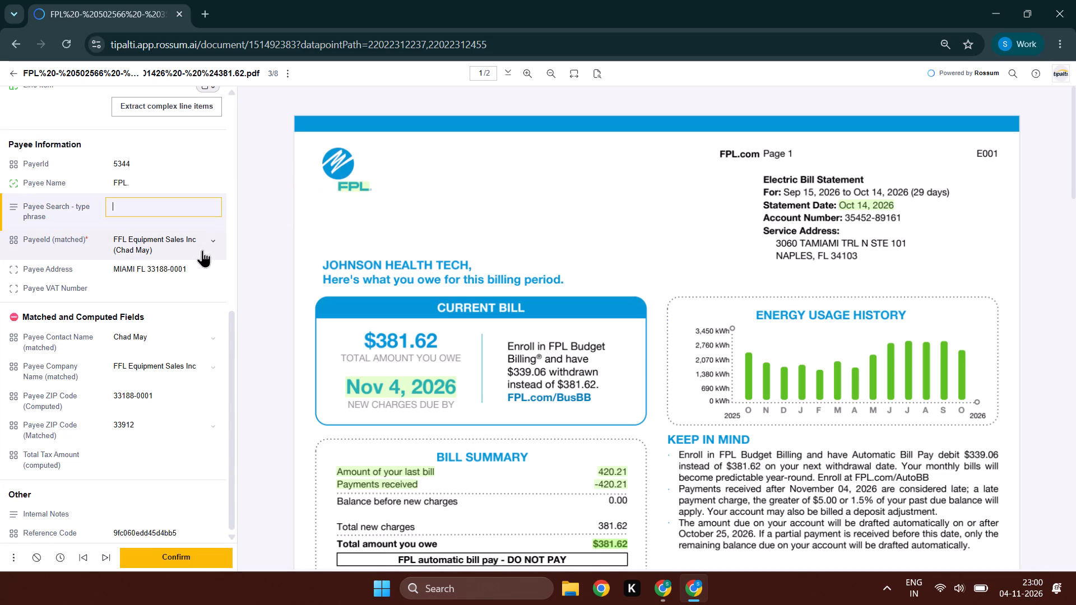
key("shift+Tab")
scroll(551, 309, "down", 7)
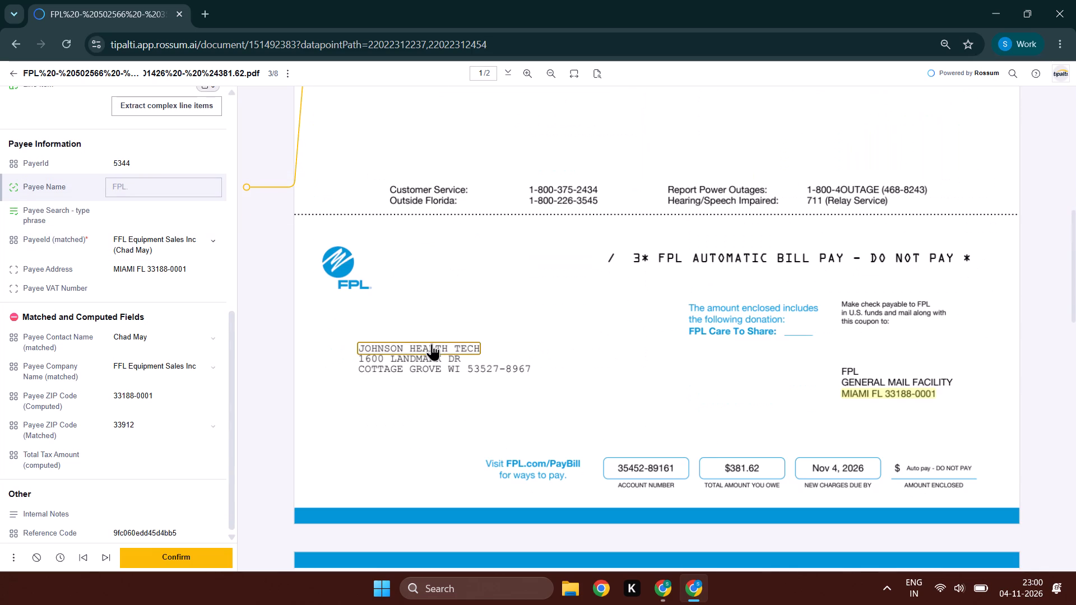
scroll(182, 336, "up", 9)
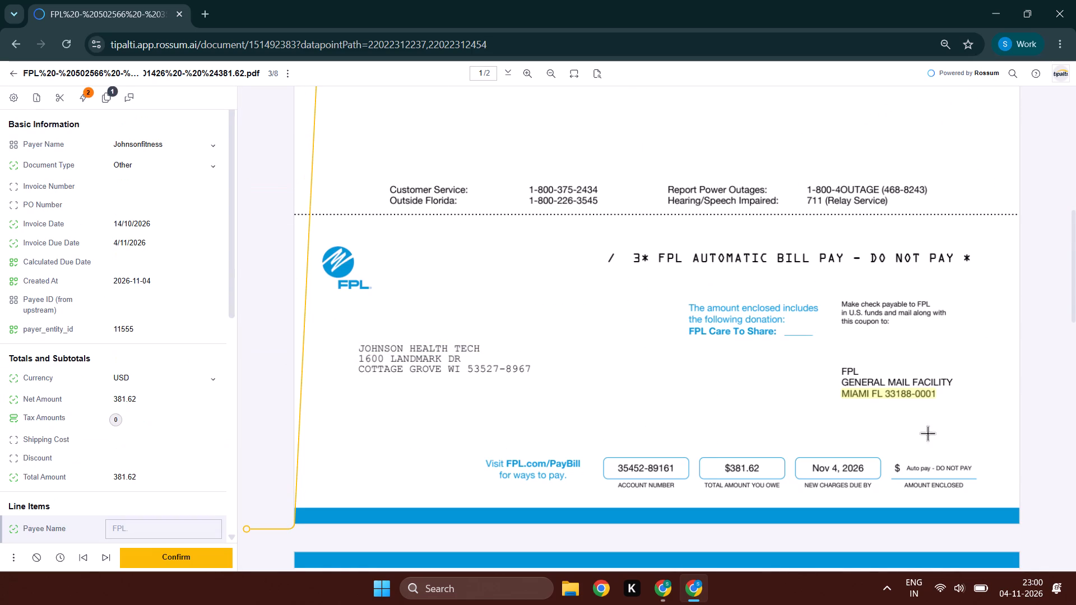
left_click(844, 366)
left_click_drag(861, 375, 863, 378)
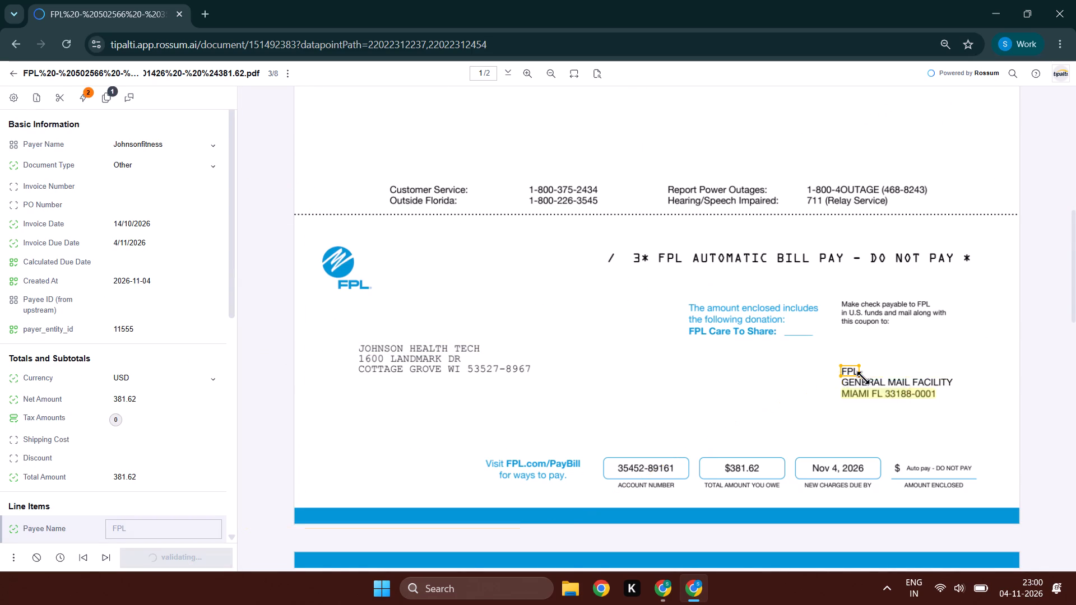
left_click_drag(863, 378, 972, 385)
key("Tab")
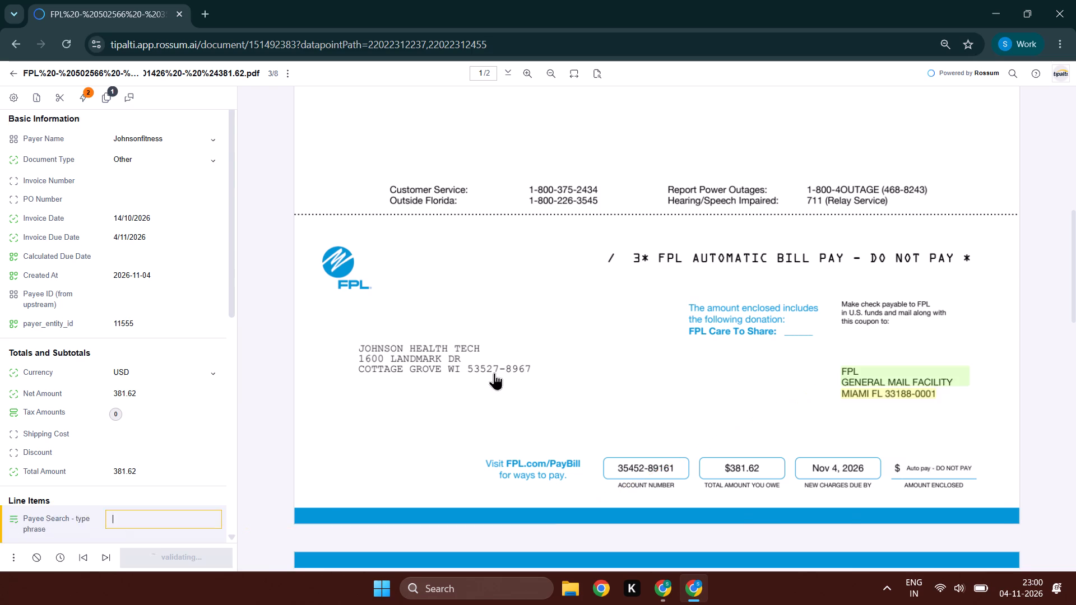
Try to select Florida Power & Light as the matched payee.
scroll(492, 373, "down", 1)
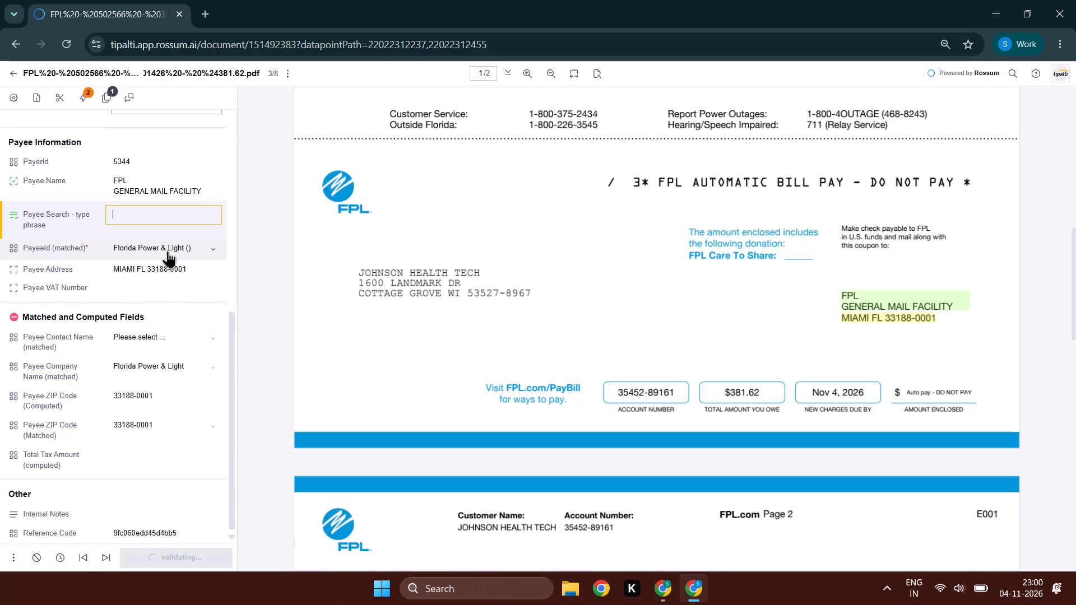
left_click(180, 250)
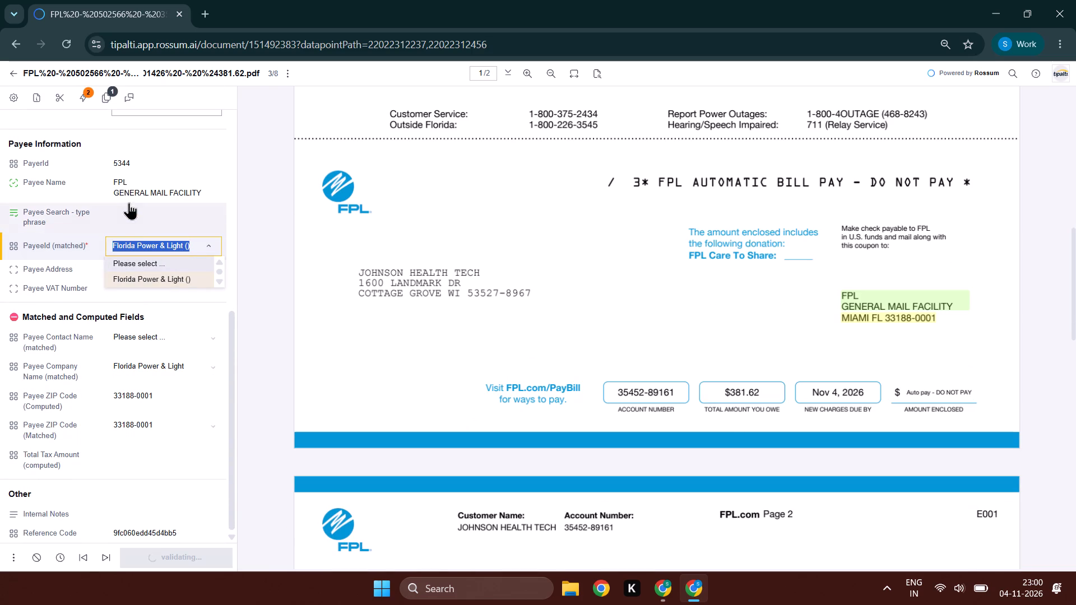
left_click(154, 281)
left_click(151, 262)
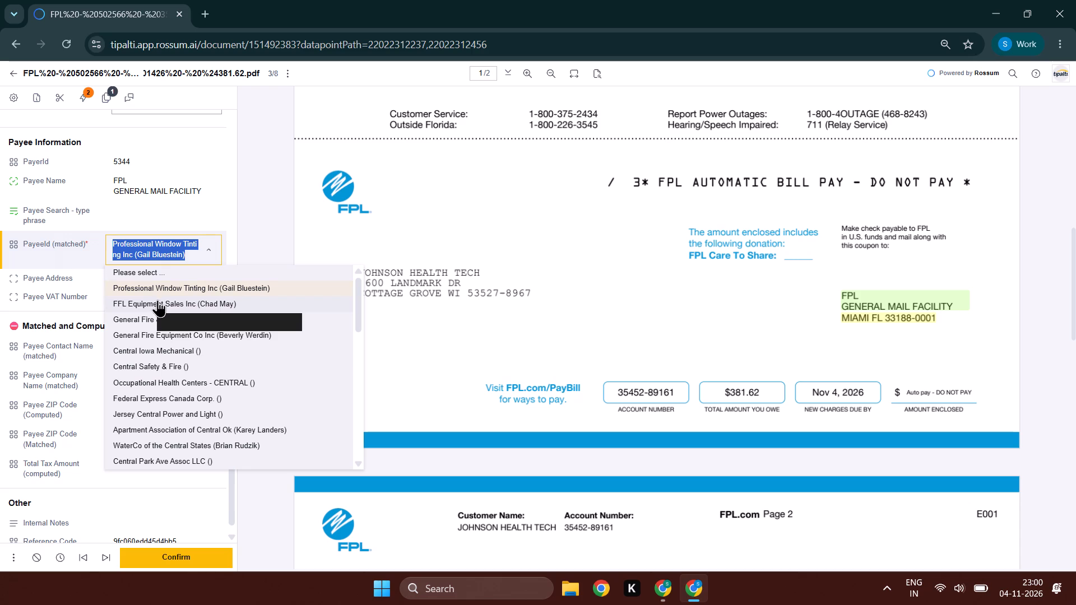
Recapture the payee name as only "FPL" from the payment coupon's mailing address.
left_click(182, 188)
left_click_drag(847, 300, 847, 319)
left_click(852, 300)
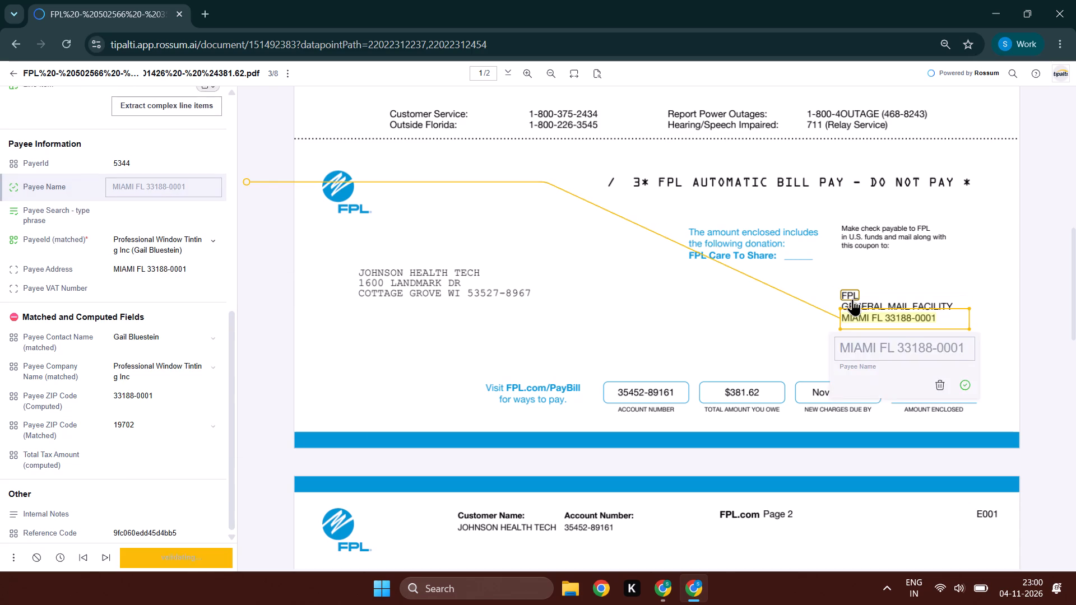
key("Tab")
Set the matched payee to Florida Power & Light and validate the payee address.
left_click(218, 232)
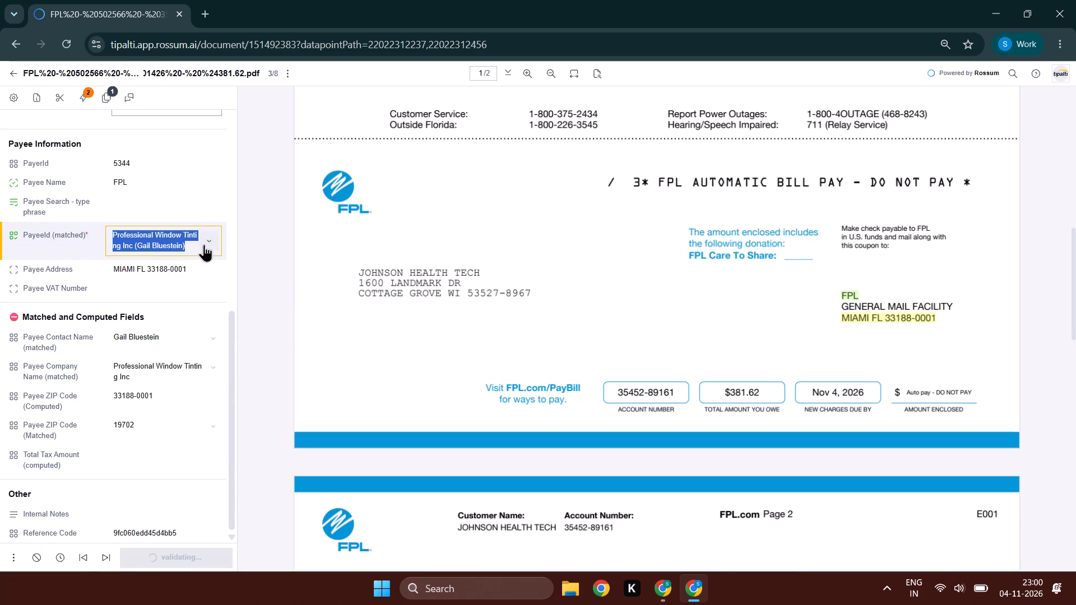
left_click(204, 244)
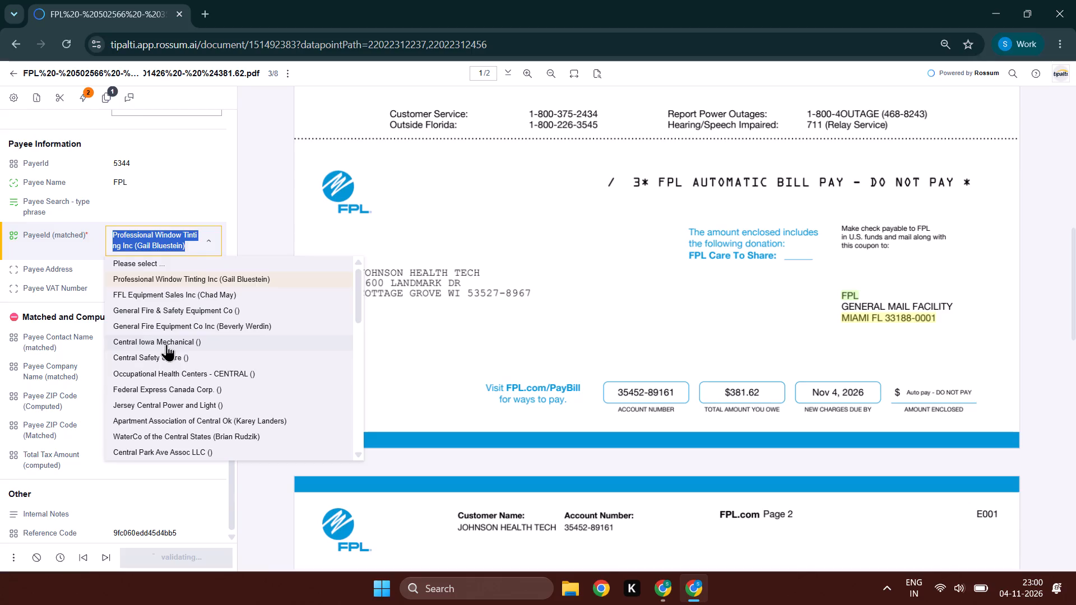
left_click(185, 284)
left_click(161, 268)
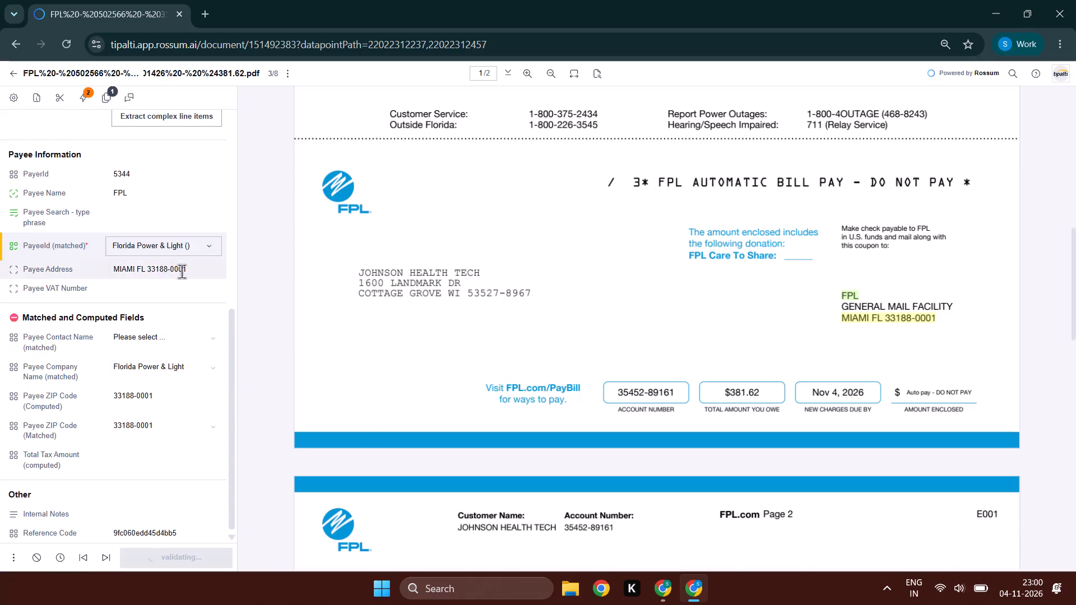
key("Tab")
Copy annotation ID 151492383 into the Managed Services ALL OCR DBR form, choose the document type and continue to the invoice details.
double_click(294, 41, "ctrl")
key("ctrl+c")
key("ctrl+c")
key("alt+Tab")
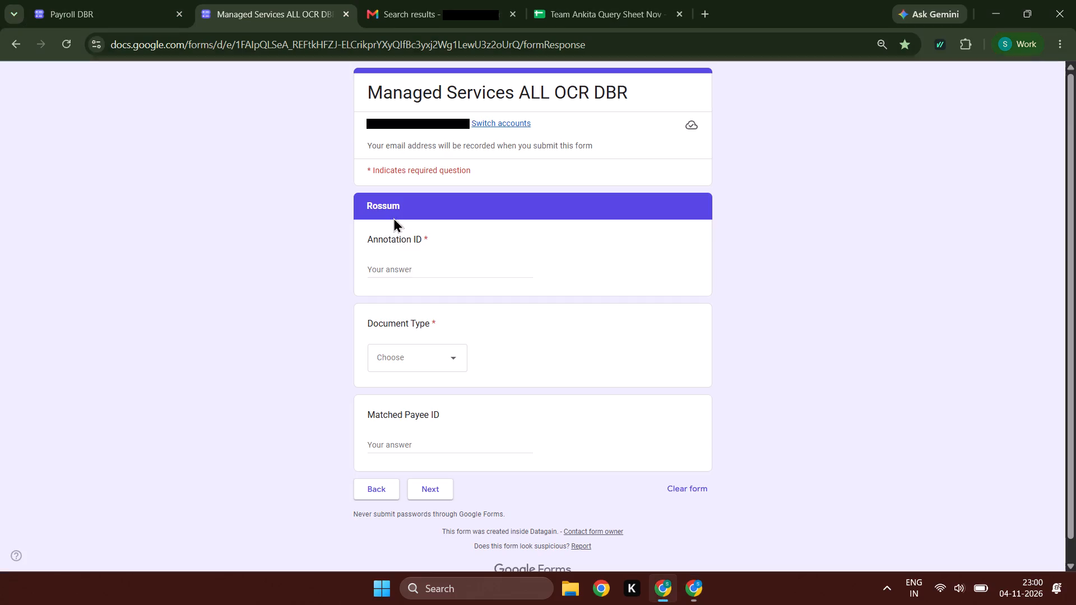
left_click_drag(407, 271, 407, 263, "ctrl")
key("ctrl+v")
left_click(418, 351)
left_click(408, 398)
left_click(422, 477)
left_click(420, 481)
left_click(424, 483)
Copy the payer name Johnsonfitness from Rossum into the form's Payer answer and set Review to R.
key("alt+Tab")
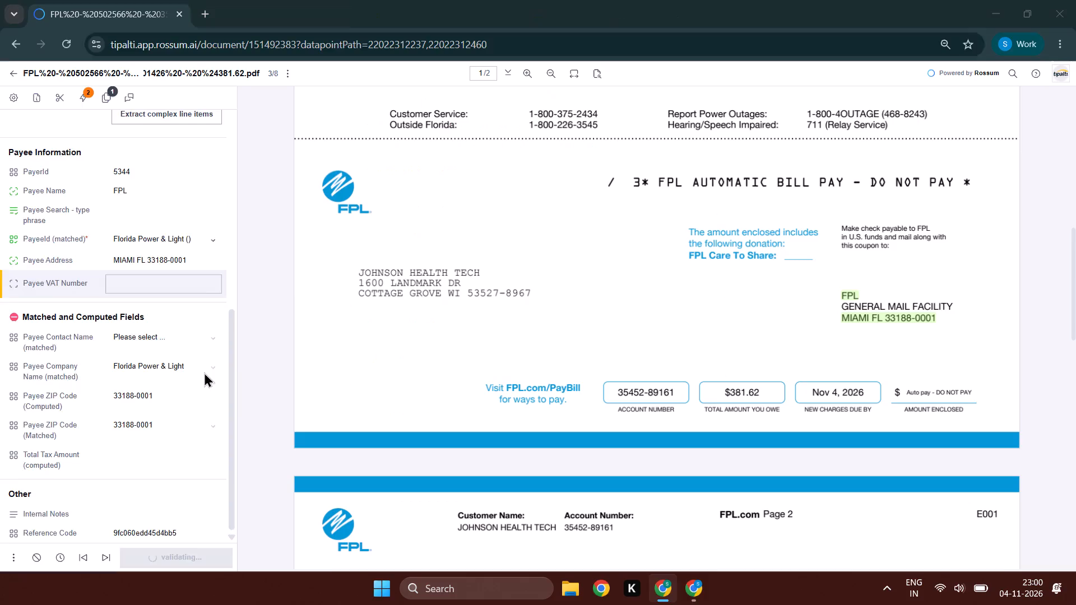
scroll(154, 314, "up", 9)
left_click(173, 148)
key("ctrl+c")
key("ctrl+c")
key("alt+Tab")
left_click(392, 272, "ctrl")
key("ctrl+v")
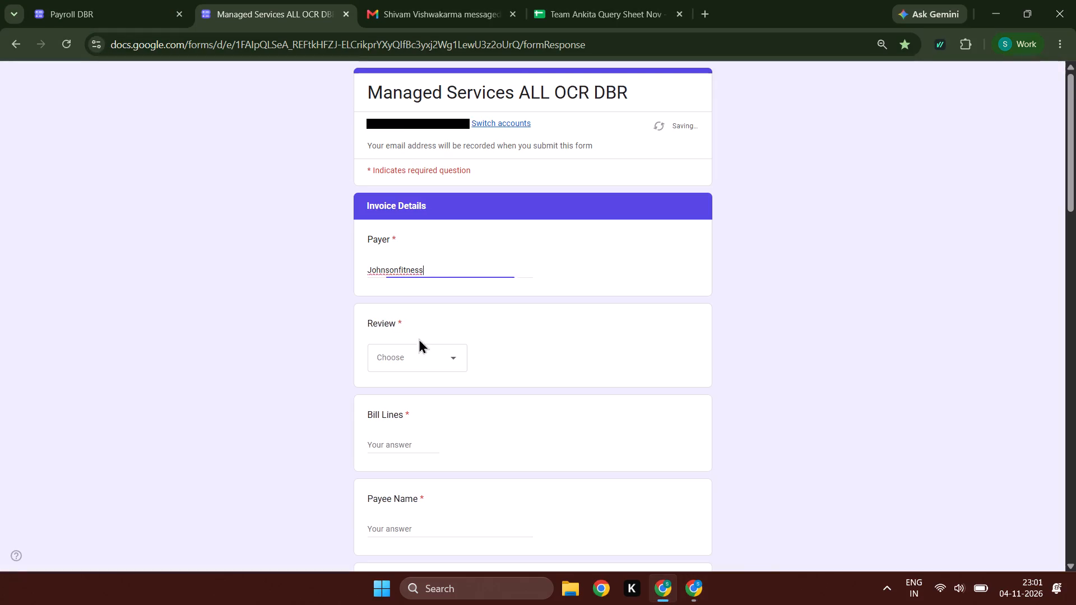
left_click(405, 360)
left_click(405, 385)
Enter 8 bill lines and copy the matched payee, Florida Power & Light (), from Rossum as the form's payee name.
left_click(392, 449)
key("alt+Tab")
scroll(84, 391, "down", 3)
key("alt+Tab")
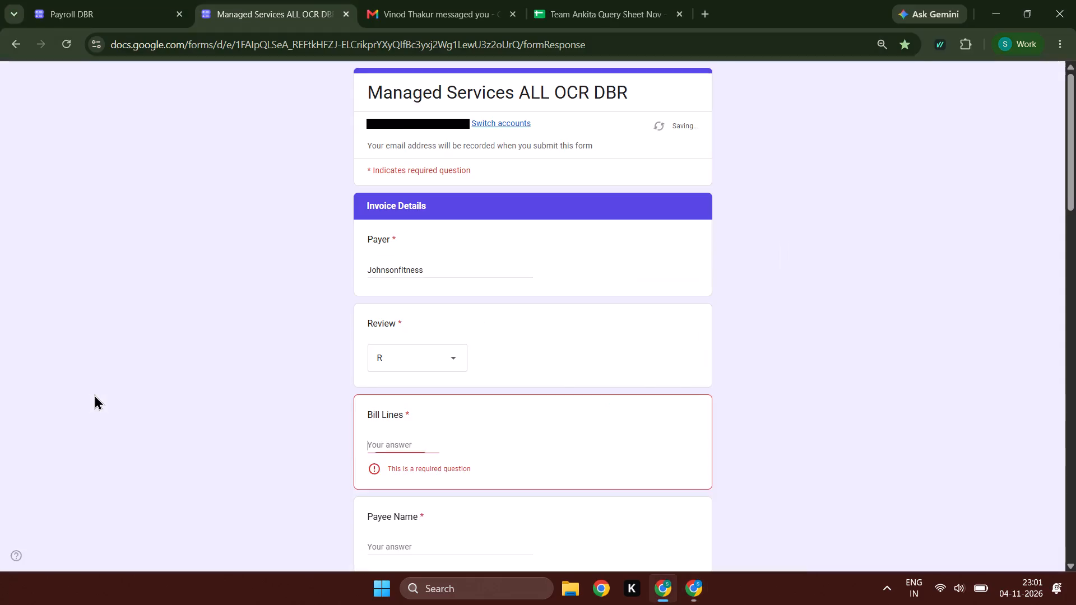
key("8")
key("Tab")
key("alt+Tab")
scroll(89, 393, "down", 1)
left_click(141, 393)
key("ctrl+c")
key("alt+Tab")
key("ctrl+v")
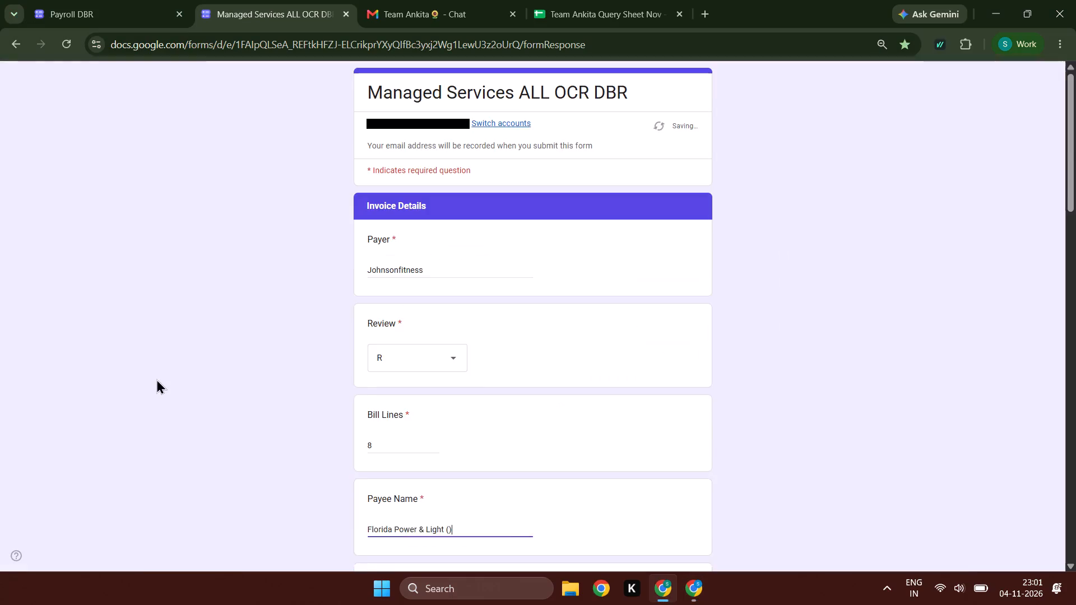
key("Tab")
Enter the invoice date 14-10-2026 and invoice due date 04-11-2026 in the form, leaving the invoice number blank.
key("alt+Tab")
scroll(163, 245, "up", 10)
scroll(177, 164, "up", 3)
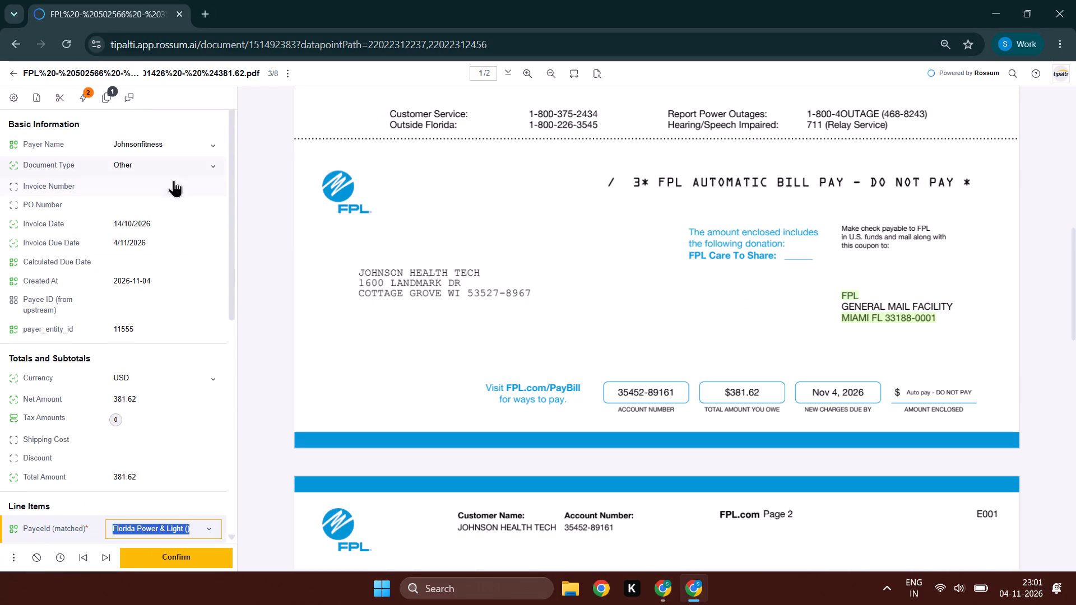
key("alt+Tab")
key("Tab")
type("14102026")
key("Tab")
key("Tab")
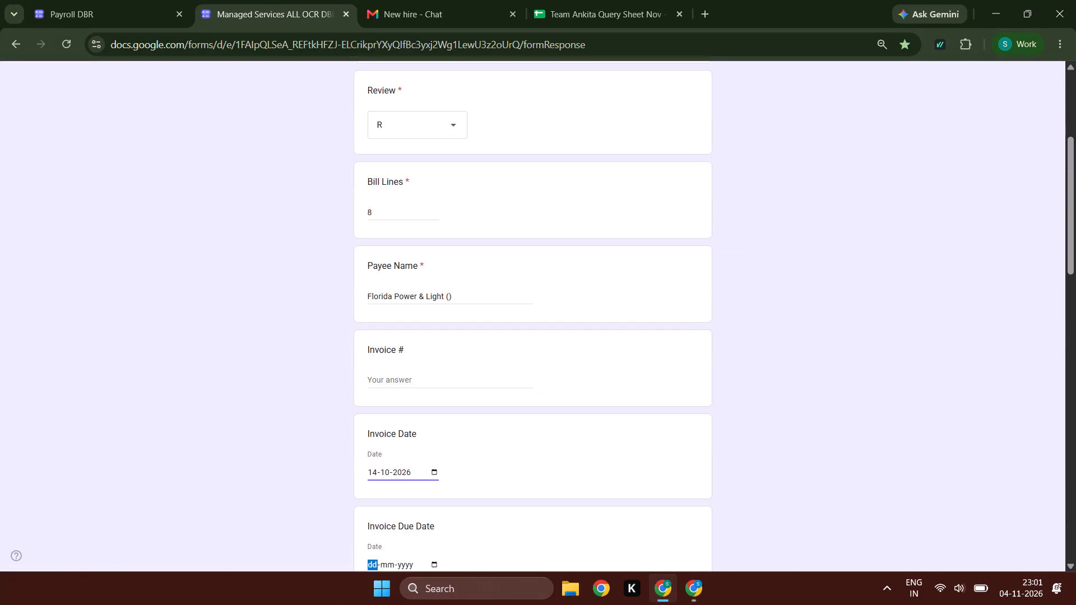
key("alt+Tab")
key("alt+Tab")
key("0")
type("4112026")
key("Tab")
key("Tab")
Copy 381.62 from Rossum as the form's total amount and set the currency to USD.
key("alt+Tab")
left_click_drag(145, 403, 102, 402)
key("ctrl+c")
key("alt+Tab")
scroll(615, 388, "down", 6, "alt")
key("Tab")
key("Tab")
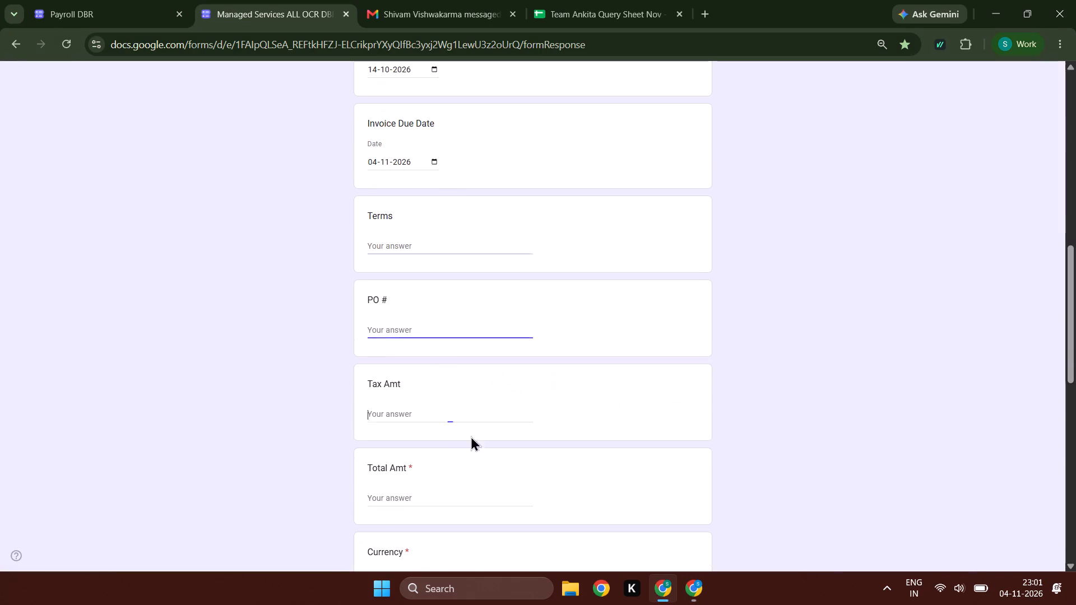
key("Tab")
key("ctrl+v")
key("Tab")
key("alt+Tab")
key("alt+Tab")
type("US")
key("Tab")
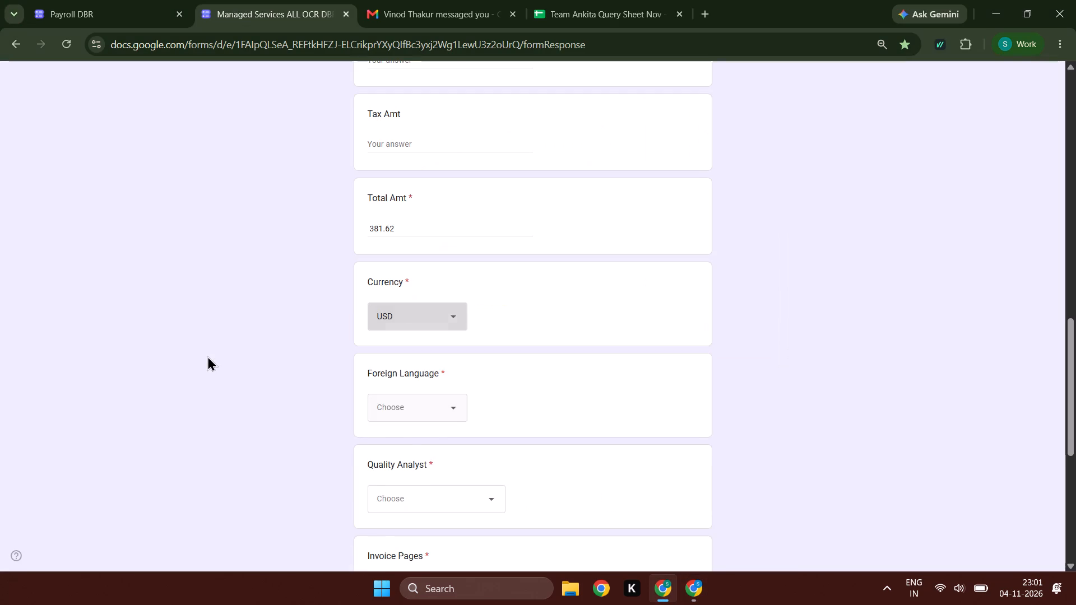
Set Foreign Language and Quality Analyst to NA, Invoice Pages to 1 and Multiple Payees to No.
type("NN")
key("Tab")
type("NNN")
key("Tab")
key("1")
key("Tab")
key("n")
Leave the comments blank, request a copy of the responses and submit the form.
key("Tab")
key("Tab")
key("space")
key("Tab")
key("Tab")
key("space")
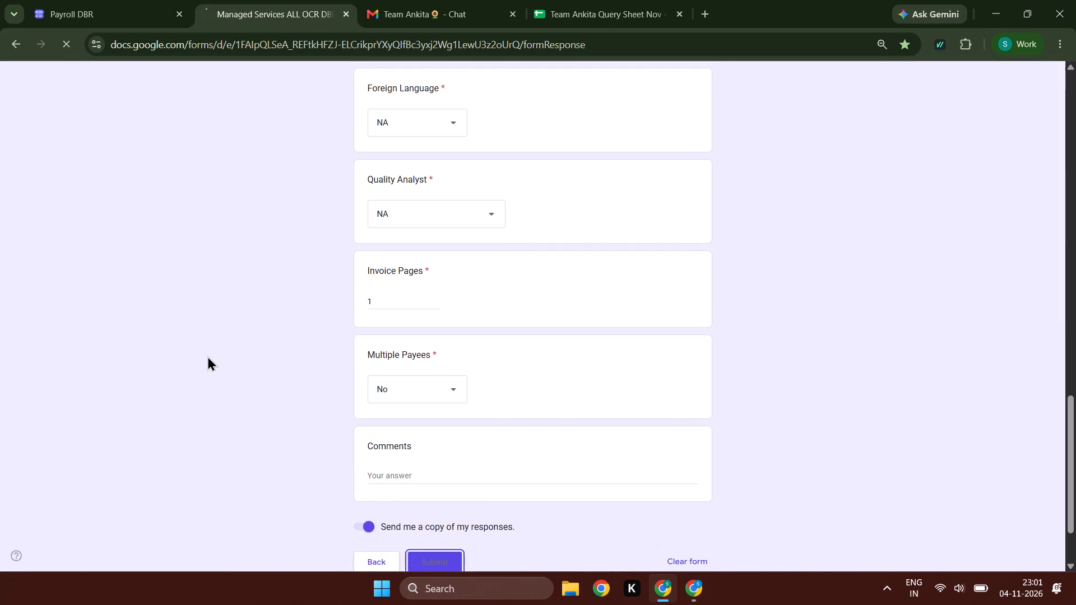
Confirm the FPL bill in Rossum and return to the DBR form.
key("alt+Tab")
double_click(184, 552)
key("alt+Tab")
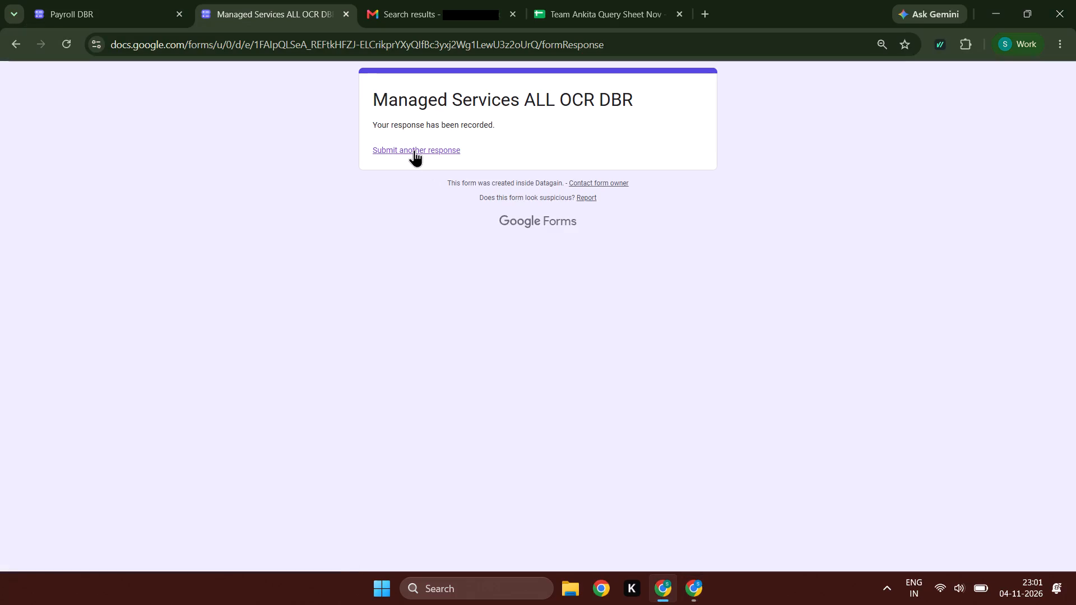
Start another DBR response, agree to record the email, choose Rossum as the OCR and continue to the next section.
double_click(414, 150)
left_click(350, 258)
left_click(387, 246)
left_click(443, 510)
left_click(438, 529)
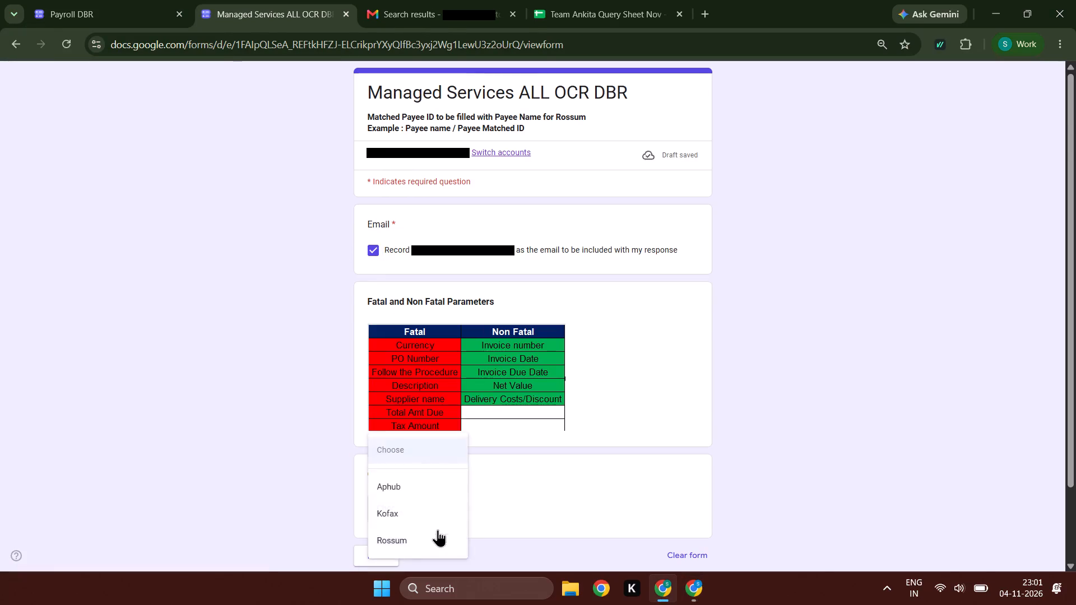
double_click(373, 550)
left_click(374, 553)
Switch to Rossum and review the FedEx invoice's basic information, totals, line item and payee fields against the document.
key("alt+Tab")
left_click(151, 182)
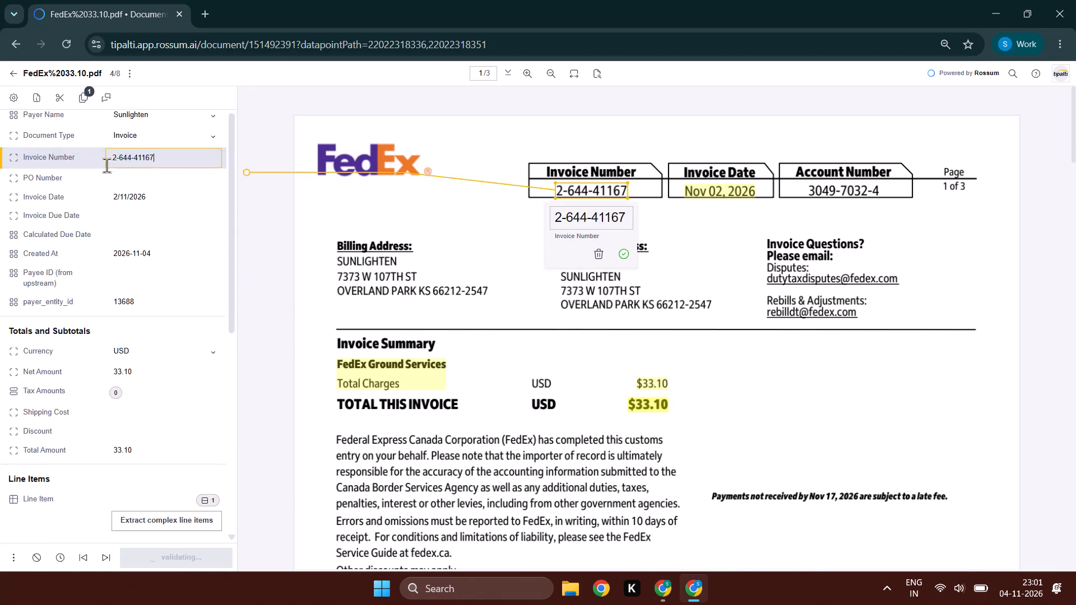
key("Tab")
key("Tab")
key("Tab")
key("Tab")
key("Tab")
key("Tab")
key("Tab")
key("Tab")
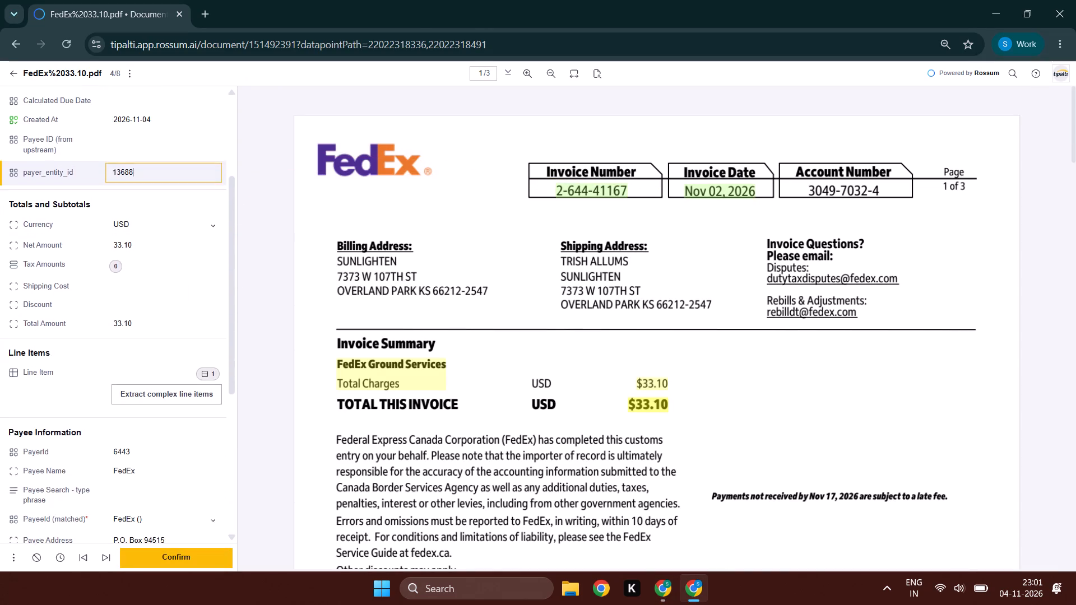
key("Tab")
key("Tab")
key("Tab")
key("Tab")
key("Tab")
key("Tab")
key("Tab")
key("Tab")
key("Tab")
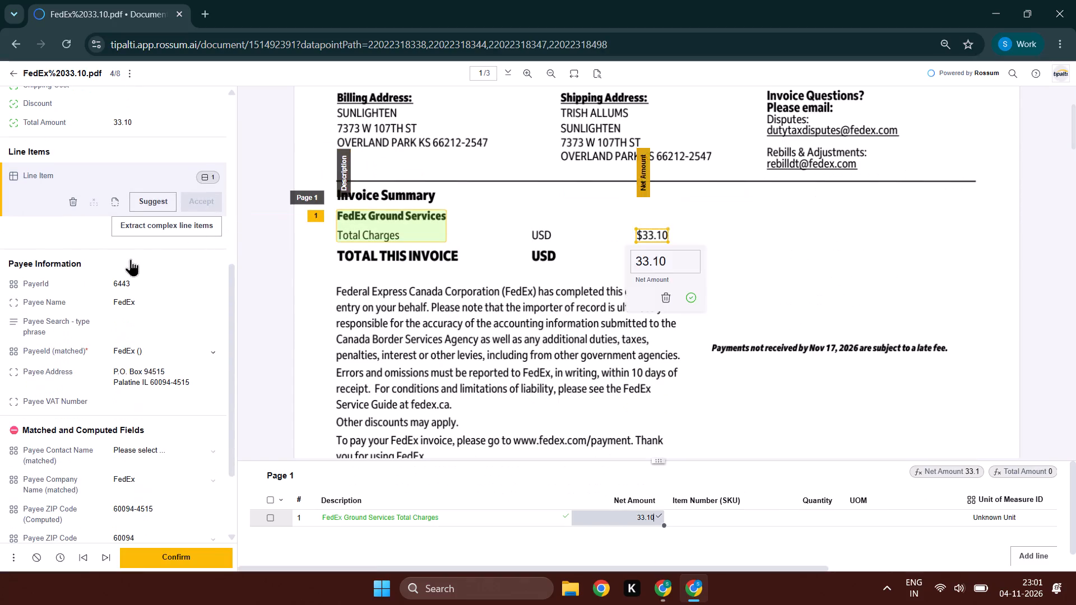
left_click(136, 297)
key("Tab")
key("Tab")
key("Tab")
key("Tab")
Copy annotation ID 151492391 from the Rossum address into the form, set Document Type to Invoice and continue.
double_click(281, 40)
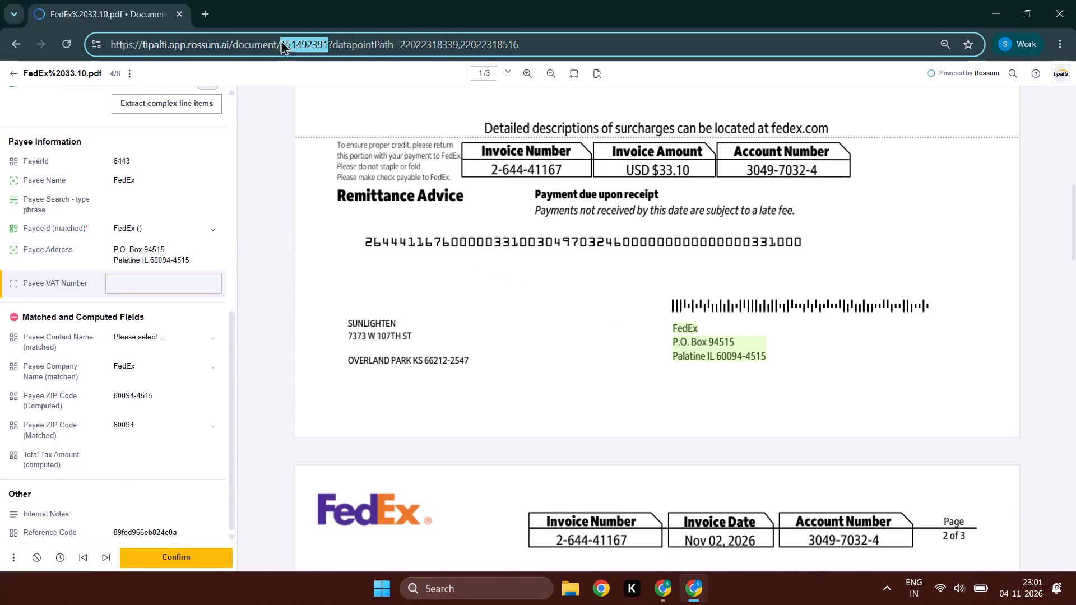
key("ctrl+c")
key("ctrl+c")
key("alt+Tab")
left_click(438, 267, "ctrl")
key("ctrl+v")
left_click(413, 357)
left_click(411, 386)
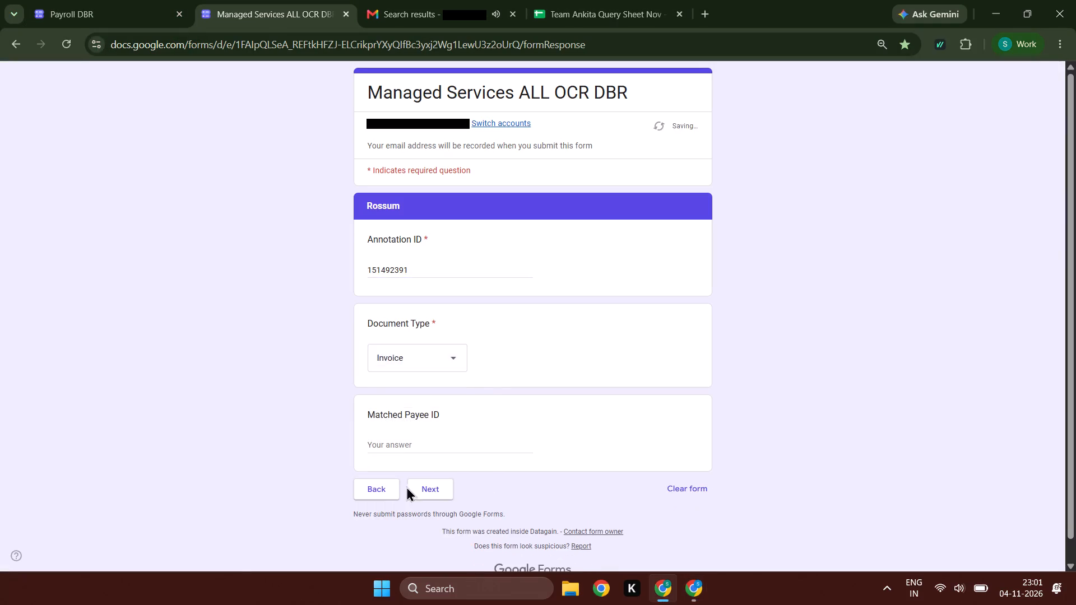
double_click(409, 487)
Copy the payer name Sunlighten from Rossum into the form and set Review to R.
key("alt+Tab")
scroll(33, 261, "up", 11)
left_click(156, 153, "ctrl")
key("ctrl+c")
key("ctrl+c")
key("alt+Tab")
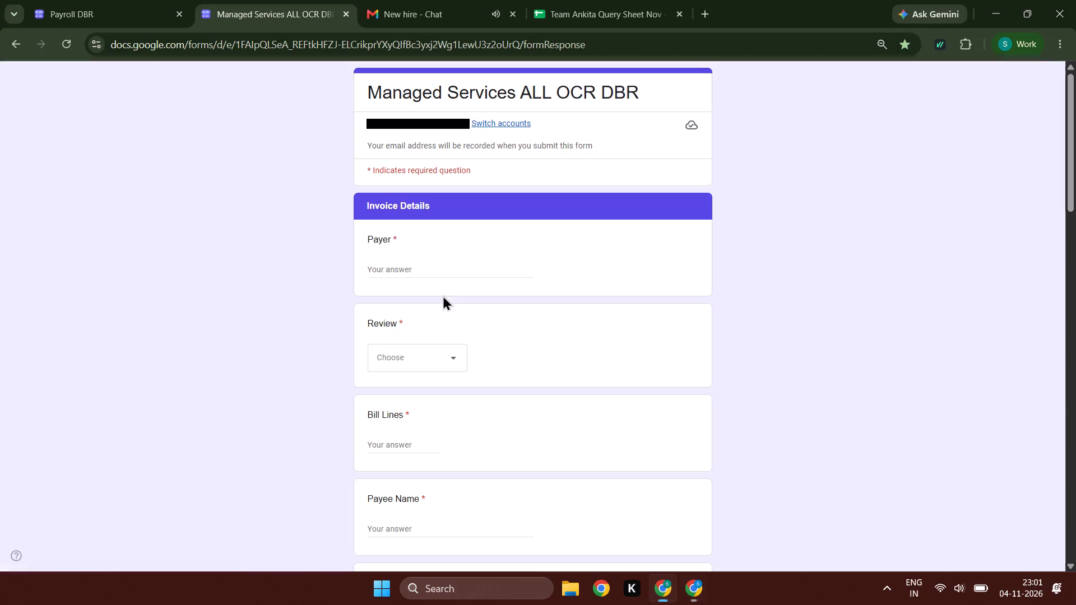
left_click(447, 277, "ctrl")
left_click(452, 268, "ctrl")
key("ctrl+v")
left_click(418, 344)
left_click(405, 389)
Check the FedEx line items in Rossum and enter 1 as the form's Bill Lines.
left_click(386, 444)
key("alt+Tab")
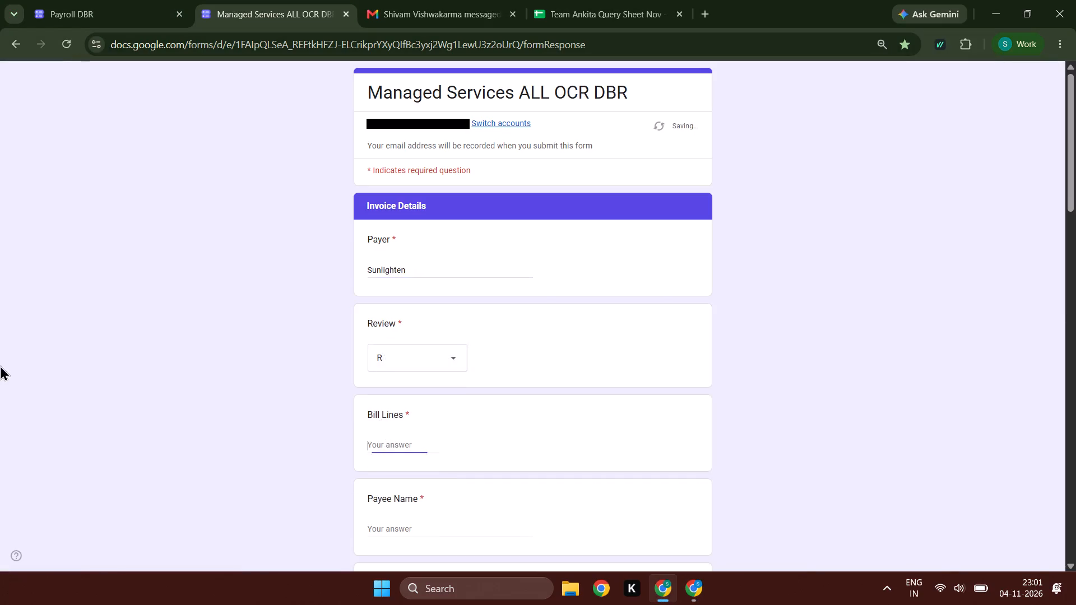
scroll(0, 402, "down", 3)
key("alt+Tab")
key("1")
key("Tab")
Copy the matched payee FedEx () from Rossum into the form's Payee Name.
key("alt+Tab")
scroll(38, 442, "down", 2)
left_click(175, 331)
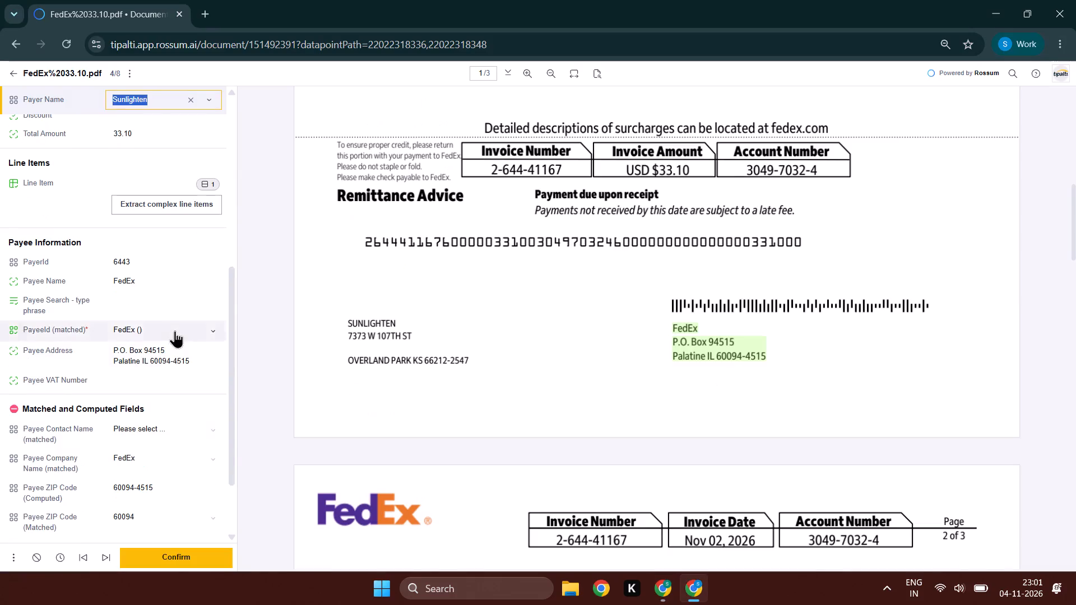
key("ctrl+c")
key("ctrl+c")
key("alt+Tab")
key("ctrl+v")
key("Tab")
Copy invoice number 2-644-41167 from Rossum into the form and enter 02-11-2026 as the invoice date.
key("alt+Tab")
scroll(132, 190, "up", 13)
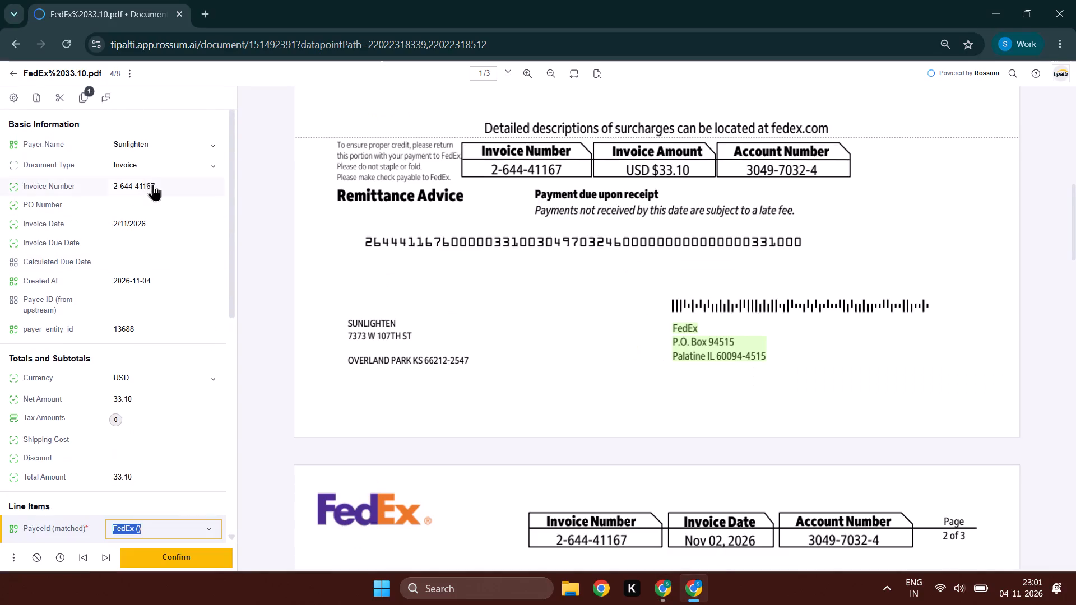
left_click_drag(171, 188, 103, 190)
key("ctrl+c")
key("ctrl+c")
key("alt+Tab")
key("ctrl+v")
key("Tab")
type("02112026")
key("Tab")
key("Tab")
Copy 33.10 from Rossum as the form's total amount and set the currency to USD.
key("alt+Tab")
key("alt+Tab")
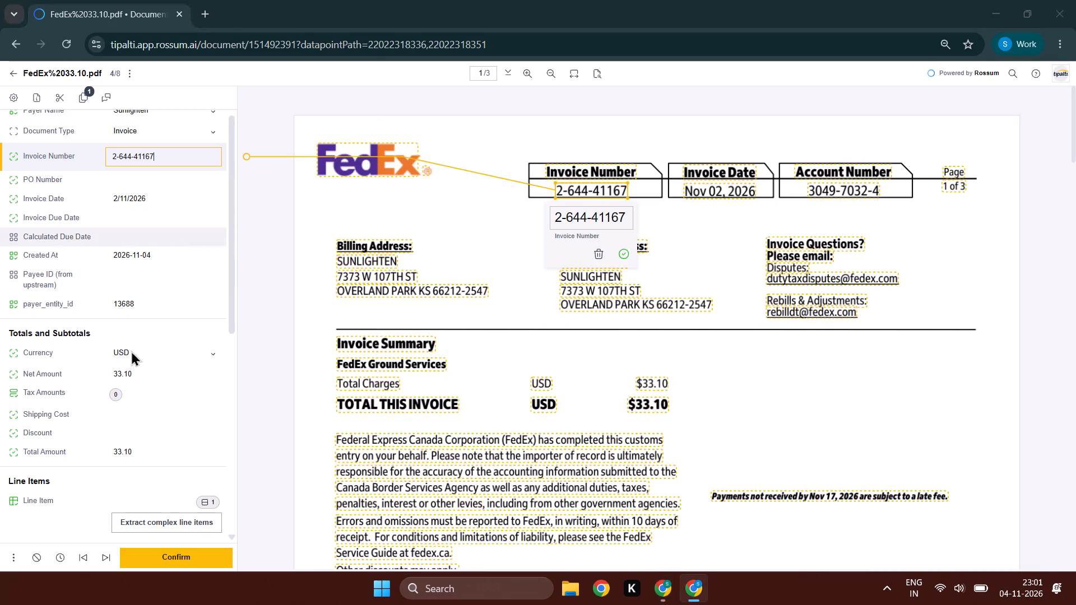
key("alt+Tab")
left_click_drag(137, 371, 99, 374)
key("ctrl+c")
key("alt+Tab")
scroll(528, 374, "down", 5, "alt")
key("Tab")
key("Tab")
key("Tab")
scroll(419, 469, "down", 5)
key("Tab")
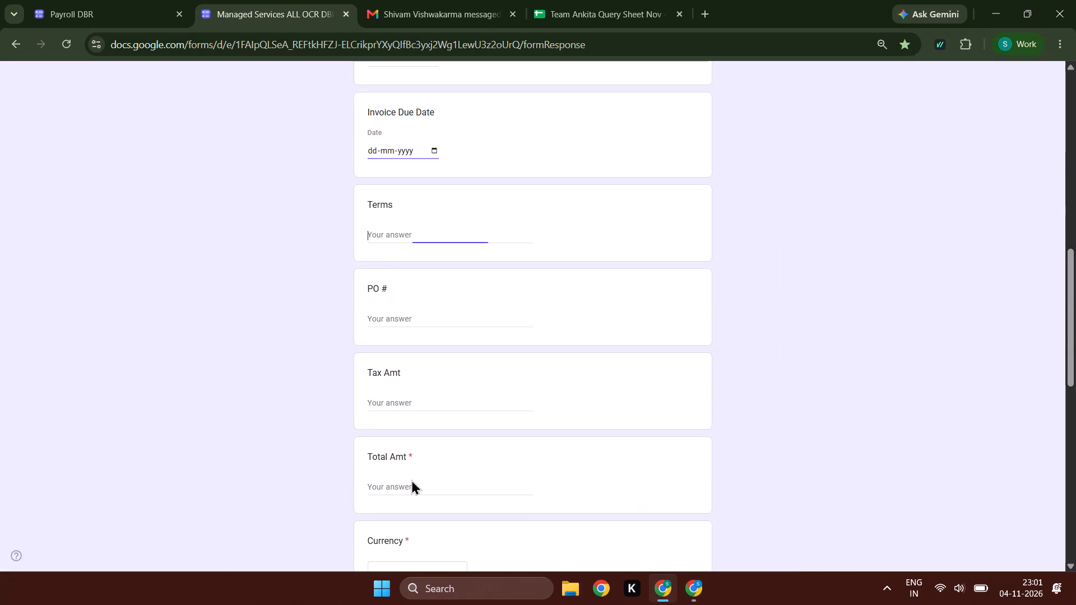
left_click(415, 490)
key("ctrl+v")
key("Tab")
key("alt+Tab")
key("alt+Tab")
type("US")
key("Tab")
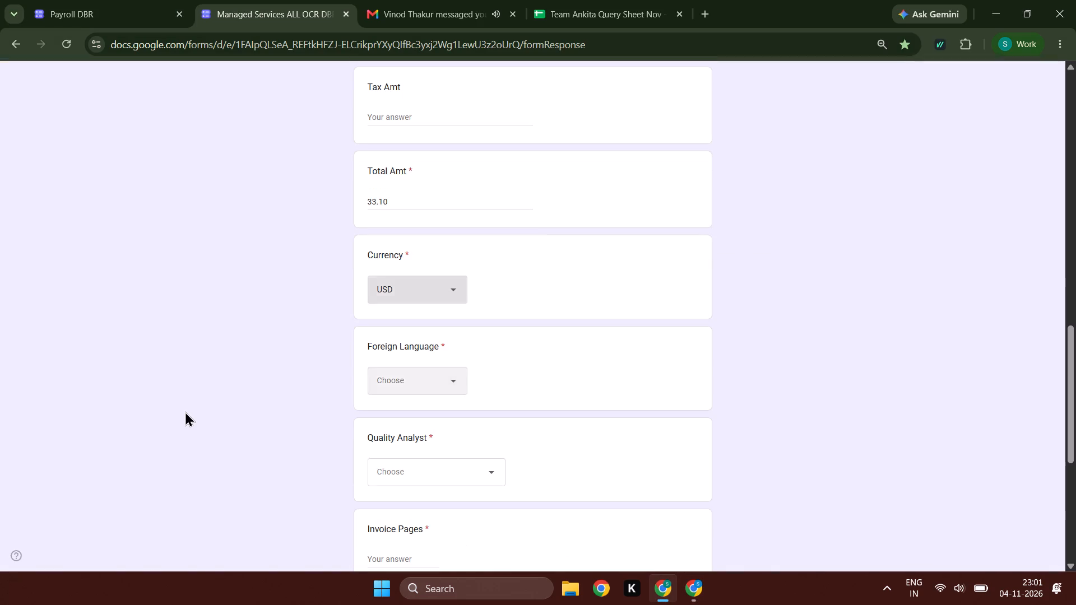
Set Foreign Language and Quality Analyst to NA, Invoice Pages to 1 and Multiple Payees to No.
type("NN")
key("Tab")
type("NNN")
key("Tab")
key("1")
key("Tab")
key("n")
Leave the comments blank, request a copy of the responses and submit the form.
key("Tab")
key("Tab")
key("space")
key("Tab")
key("Tab")
key("space")
Confirm the FedEx invoice in Rossum and return to the DBR form.
key("alt+Tab")
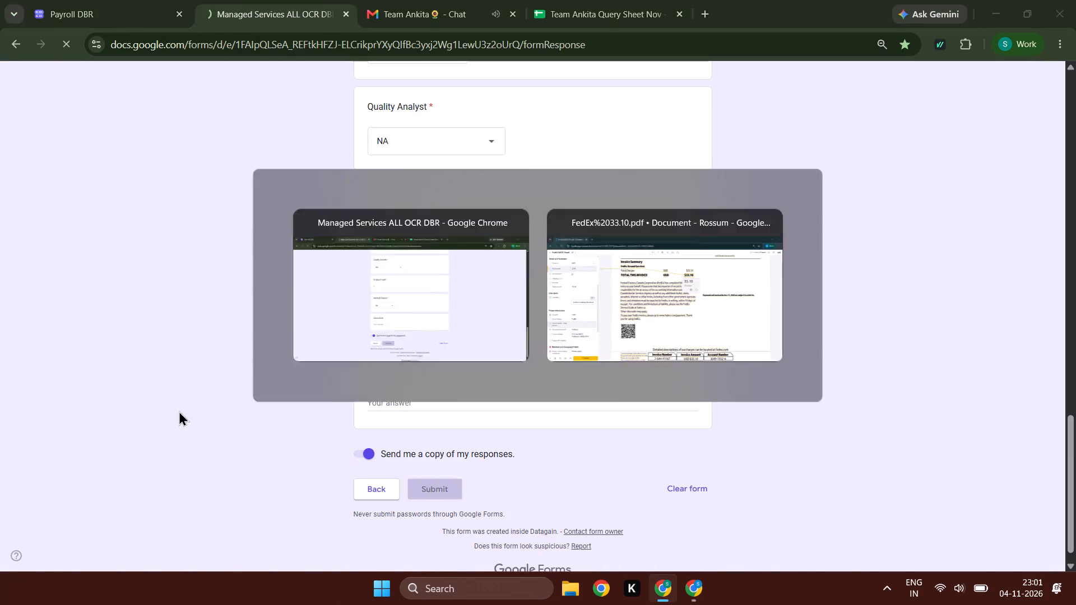
triple_click(171, 548)
key("alt+Tab")
Start another DBR response, agree to record the email, choose Rossum as the OCR and continue to the next section.
double_click(442, 145)
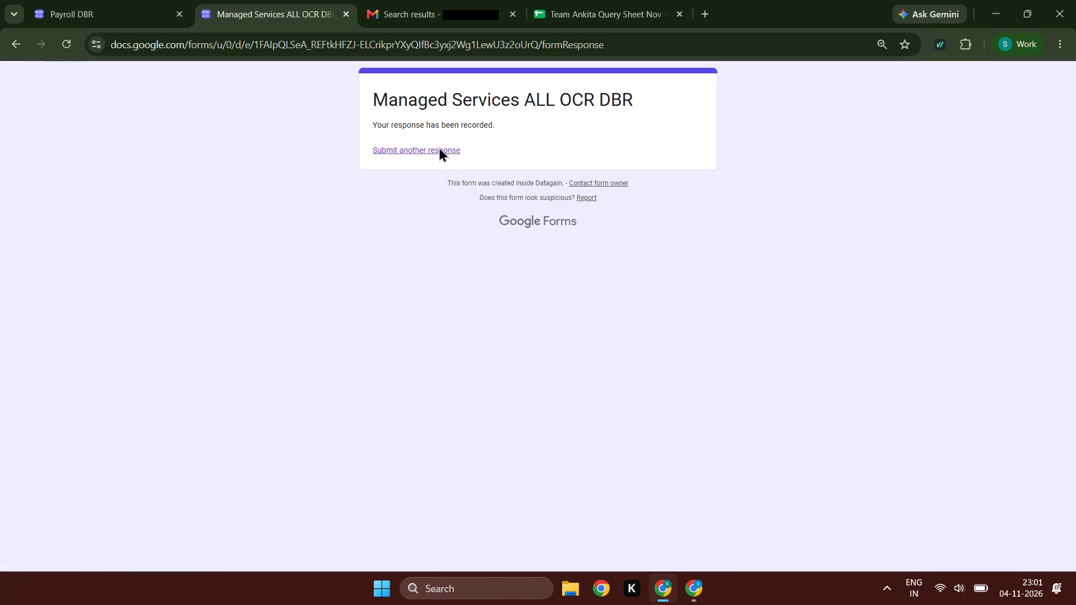
double_click(434, 155)
left_click(399, 247)
left_click(419, 513)
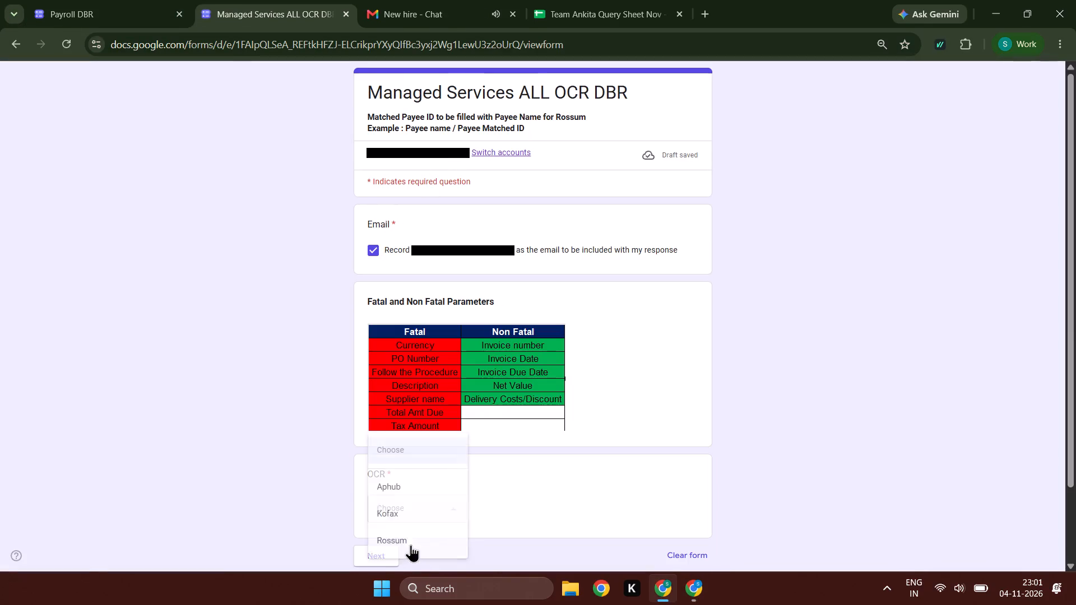
left_click(411, 544)
triple_click(371, 546)
Switch to Rossum and review the AT&T invoice's basic information and totals against the document.
key("alt+Tab")
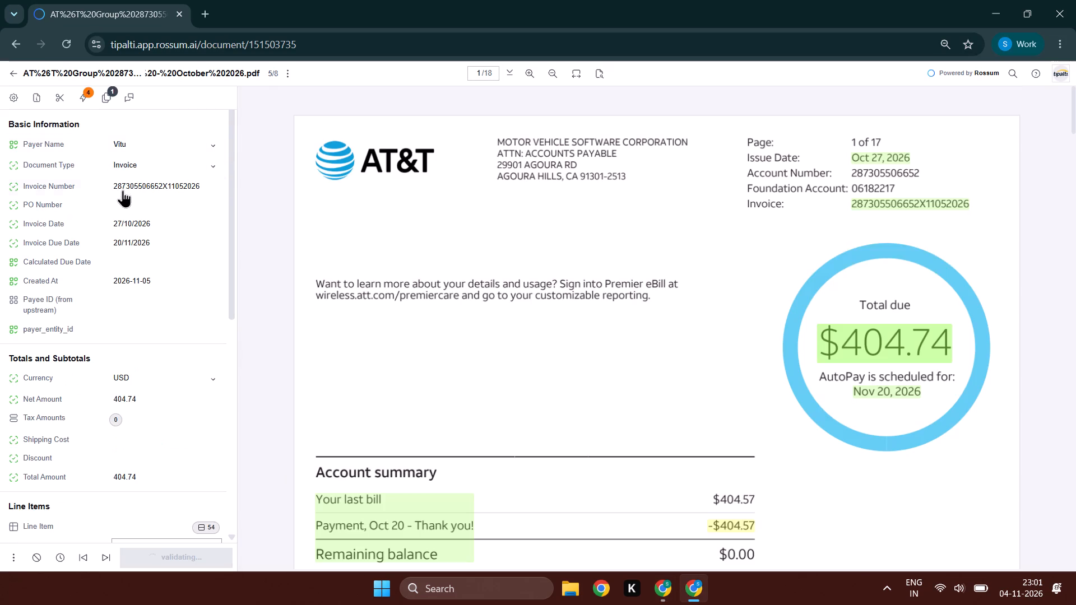
left_click(123, 190)
key("Tab")
key("Tab")
key("Tab")
key("Tab")
key("Tab")
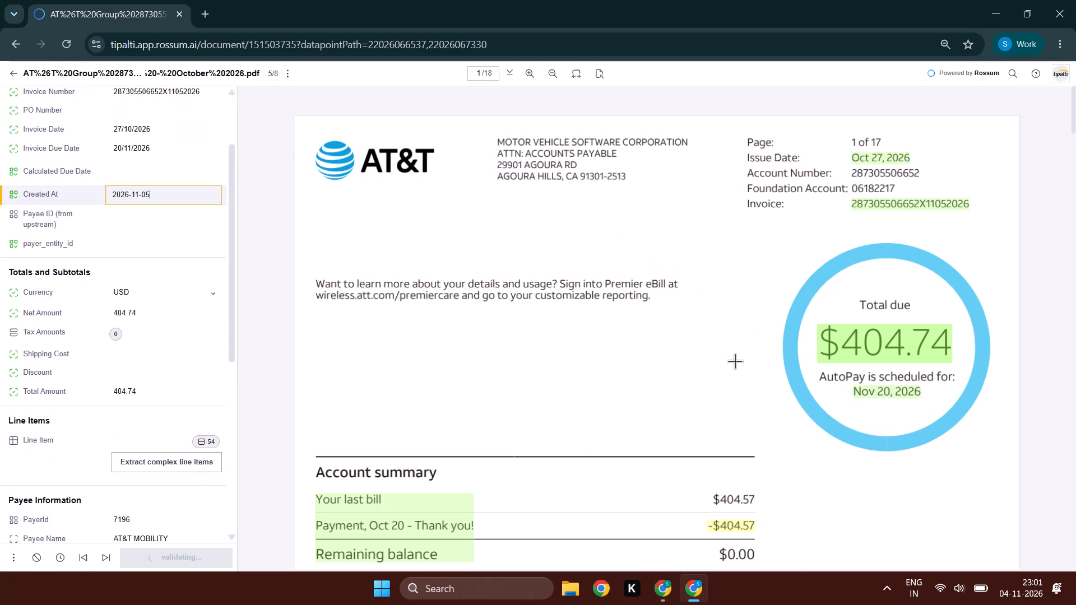
key("Tab")
key("Tab")
key("Tab")
key("Tab")
scroll(709, 348, "down", 1)
key("Tab")
scroll(709, 348, "down", 1)
key("Tab")
key("Tab")
key("Tab")
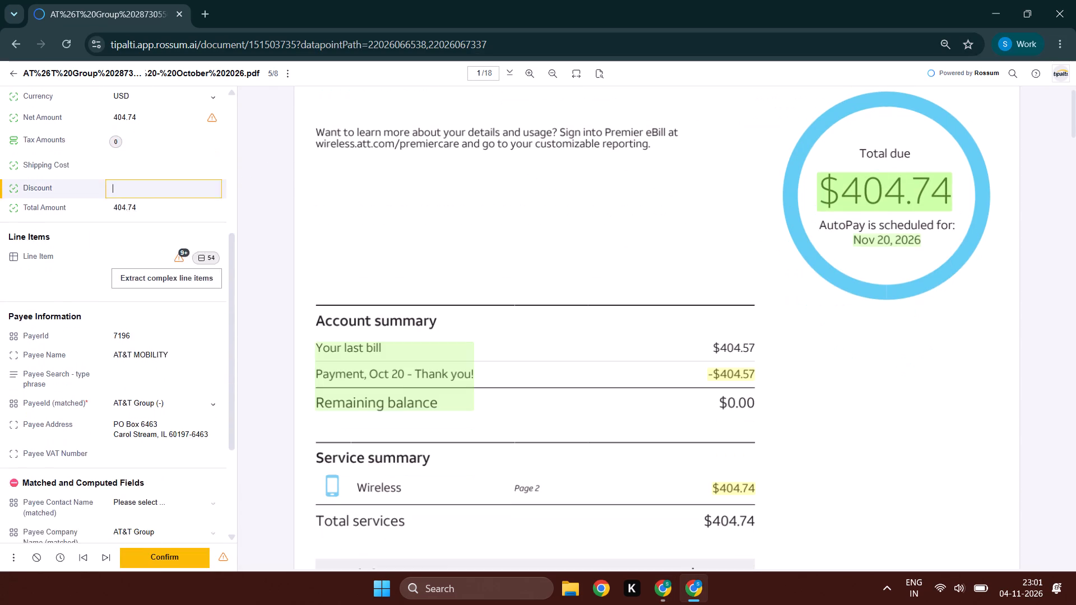
key("Tab")
Examine the AT&T invoice's page 1 line item descriptions against the account summary.
left_click(410, 334)
left_click(404, 184)
left_click_drag(412, 166, 401, 221)
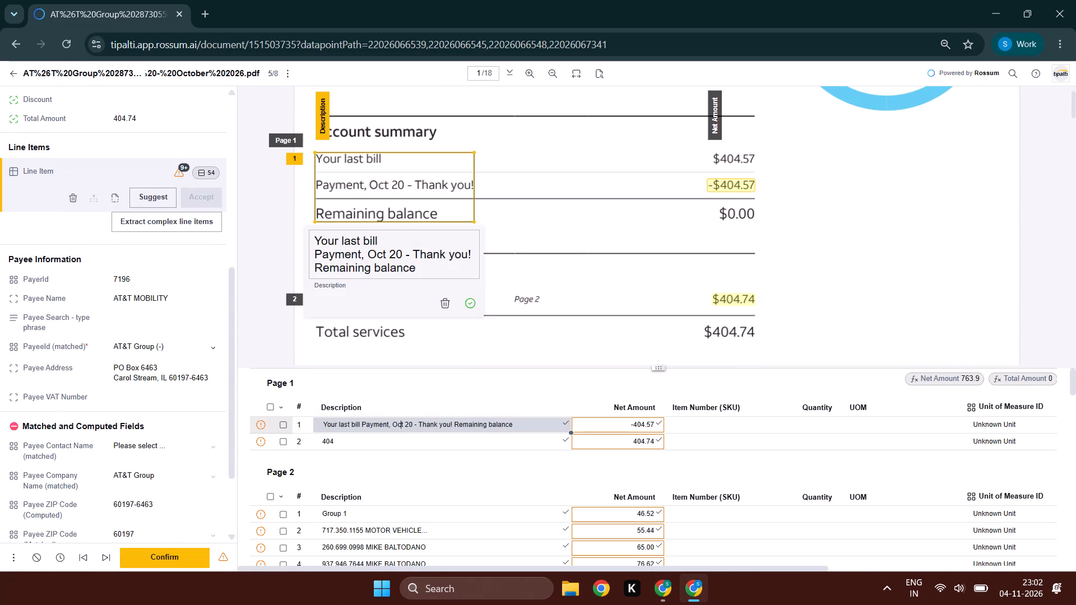
left_click(441, 178)
left_click_drag(441, 178, 420, 224)
left_click(442, 182)
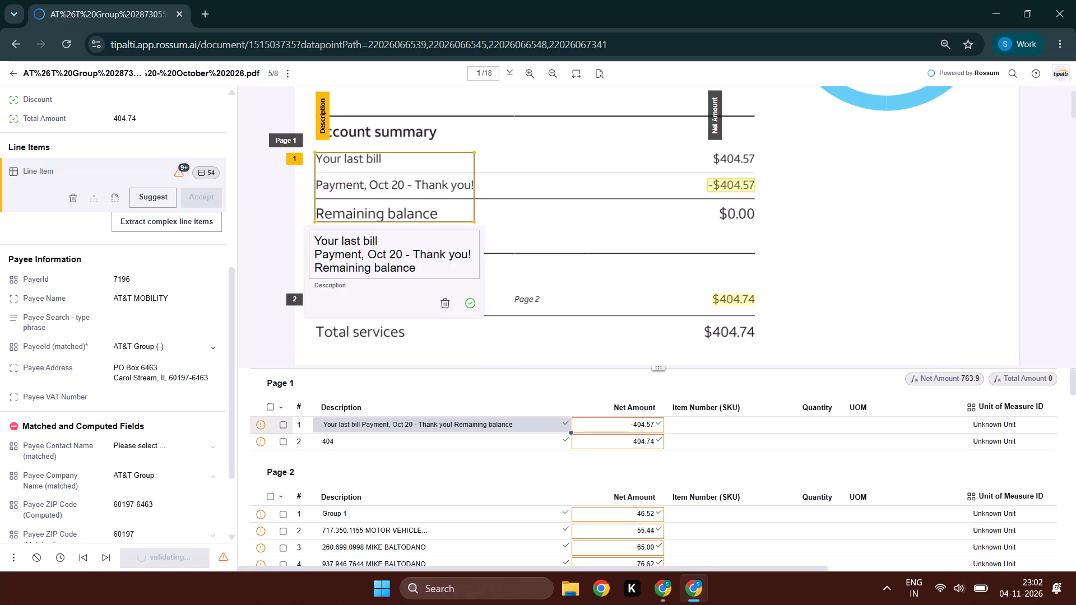
left_click(446, 189)
left_click(453, 447)
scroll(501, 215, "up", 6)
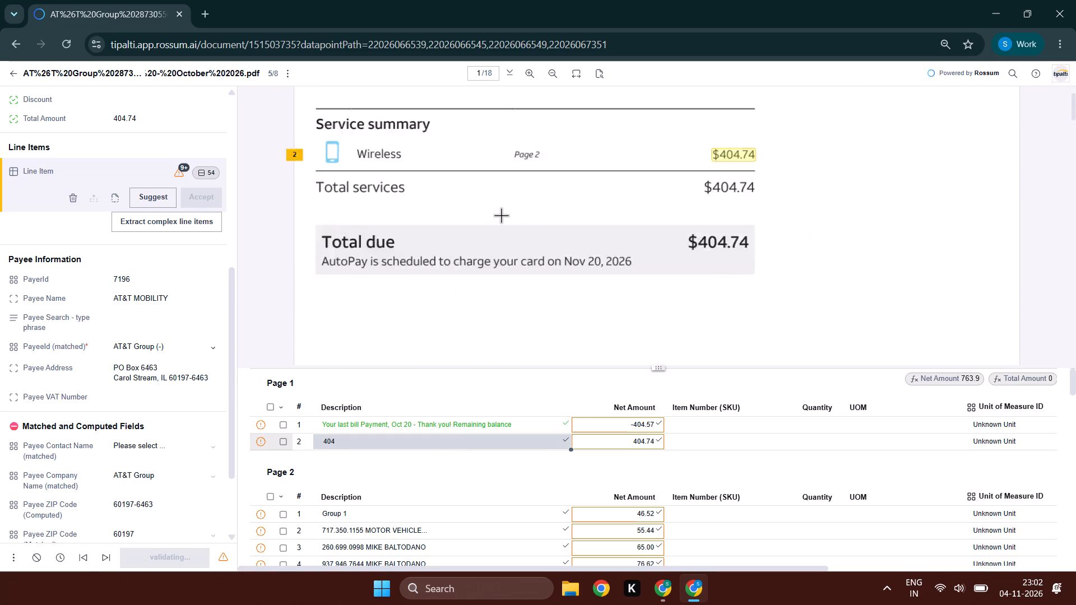
Correct the first page 1 line item's description to "Payment, Oct 20 - Thank you!" from the account summary.
scroll(439, 196, "up", 2)
left_click(424, 246)
left_click_drag(421, 249, 411, 285)
left_click(441, 263)
Set the second page 1 line item's description to "Your last bill" and its net amount to 404.57.
left_click(413, 440)
scroll(488, 241, "up", 7)
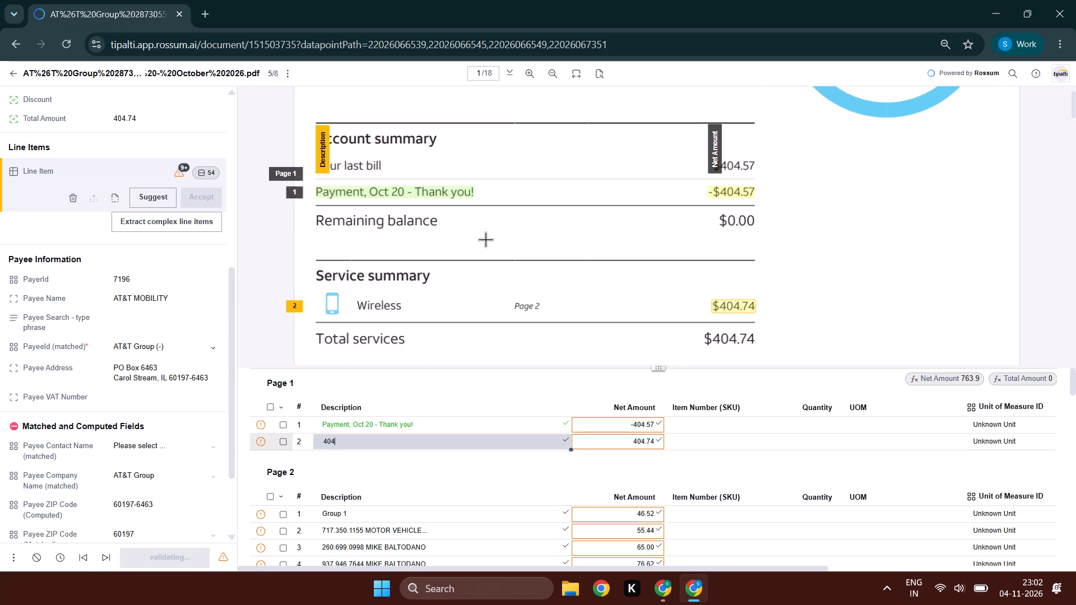
left_click(375, 161)
left_click(640, 444)
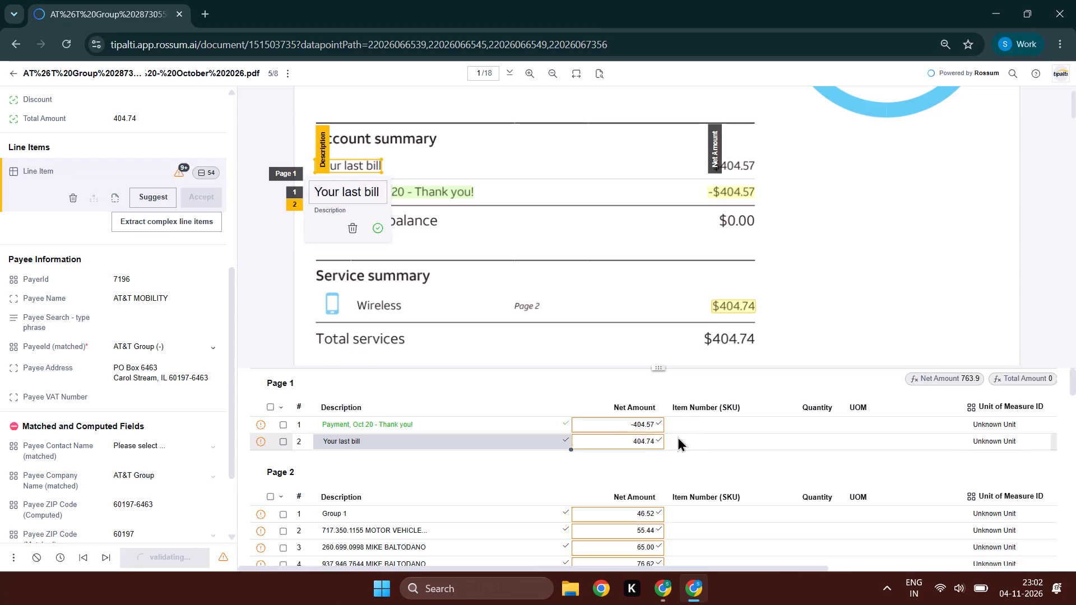
scroll(782, 321, "up", 7)
scroll(772, 309, "down", 3)
left_click(742, 274)
key("Tab")
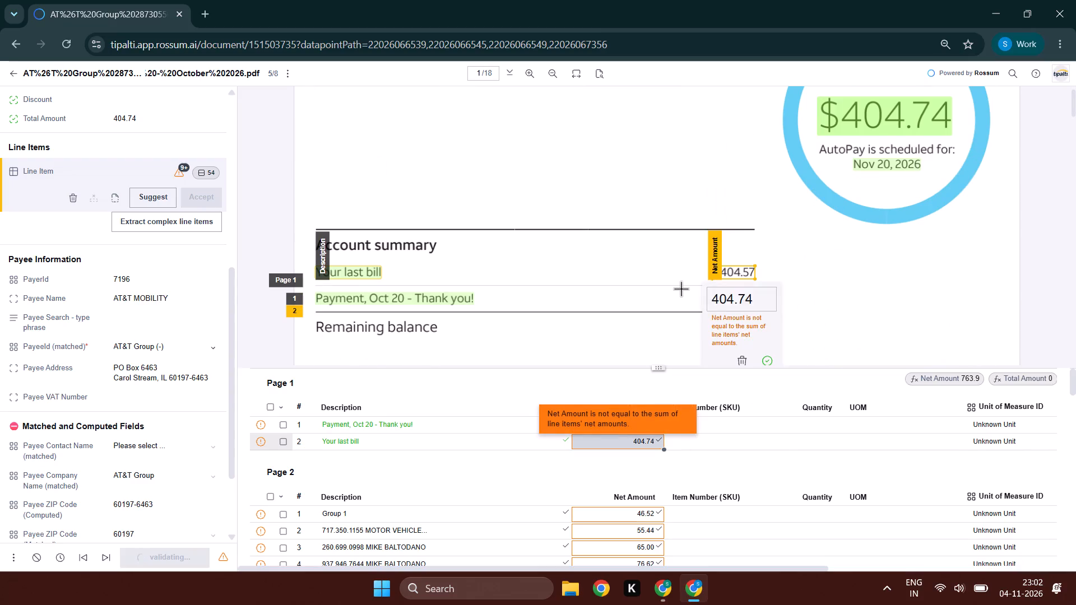
Examine the AT&T invoice's service activity and charges on pages 2 through 6.
scroll(660, 255, "down", 16)
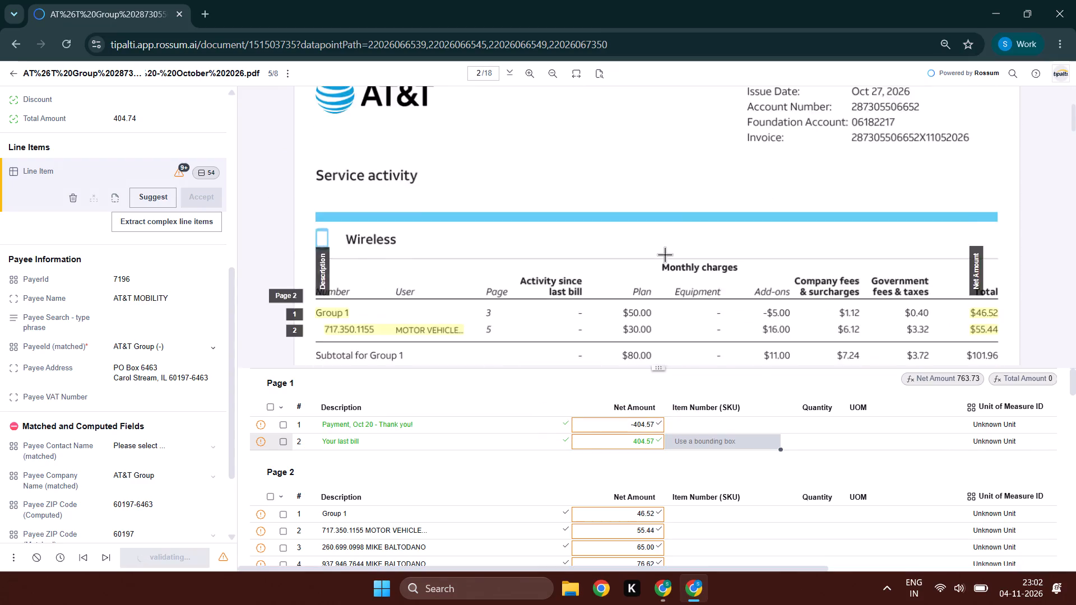
scroll(665, 254, "down", 1)
scroll(602, 246, "down", 1)
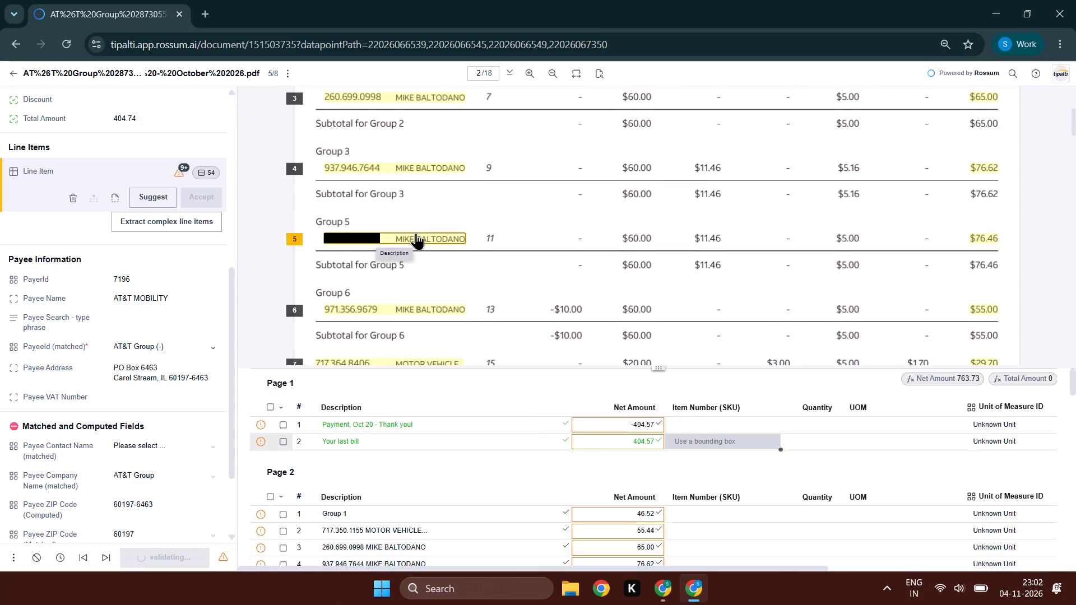
scroll(416, 232, "up", 1)
scroll(439, 225, "down", 18)
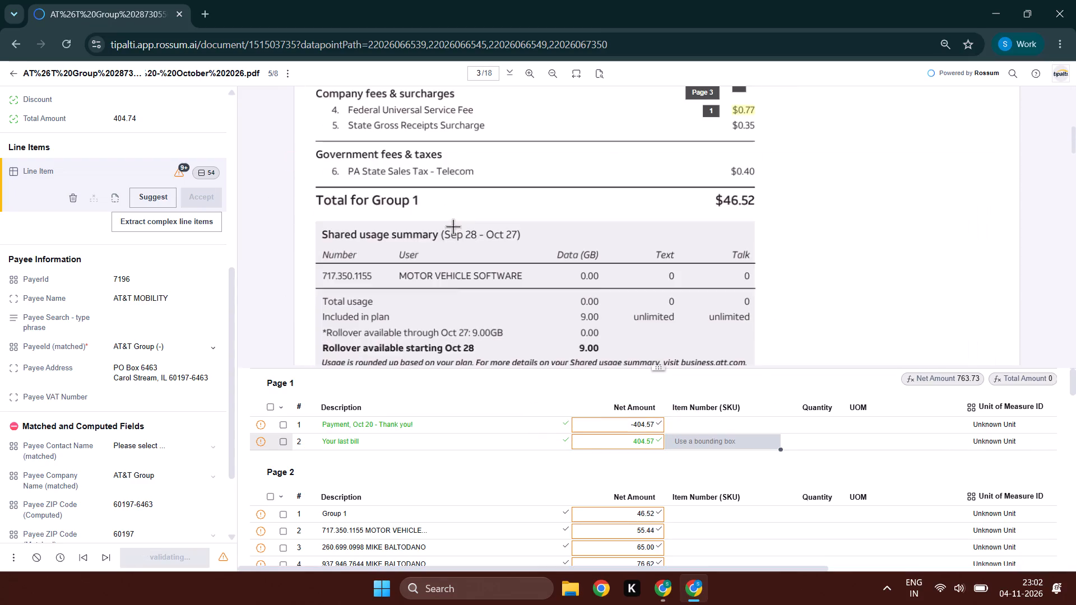
scroll(453, 226, "down", 19)
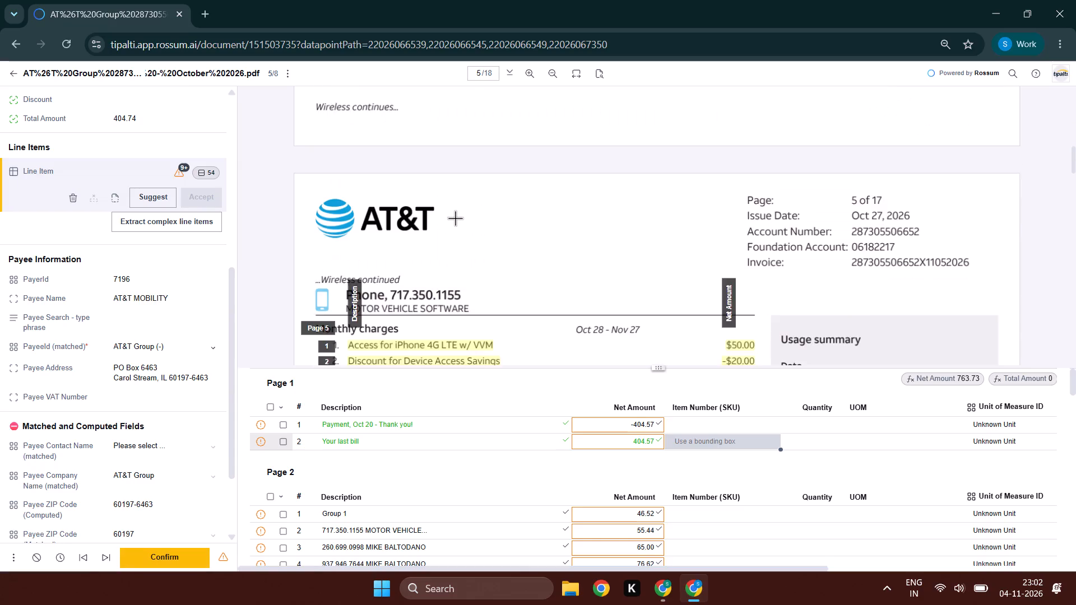
scroll(449, 227, "down", 3)
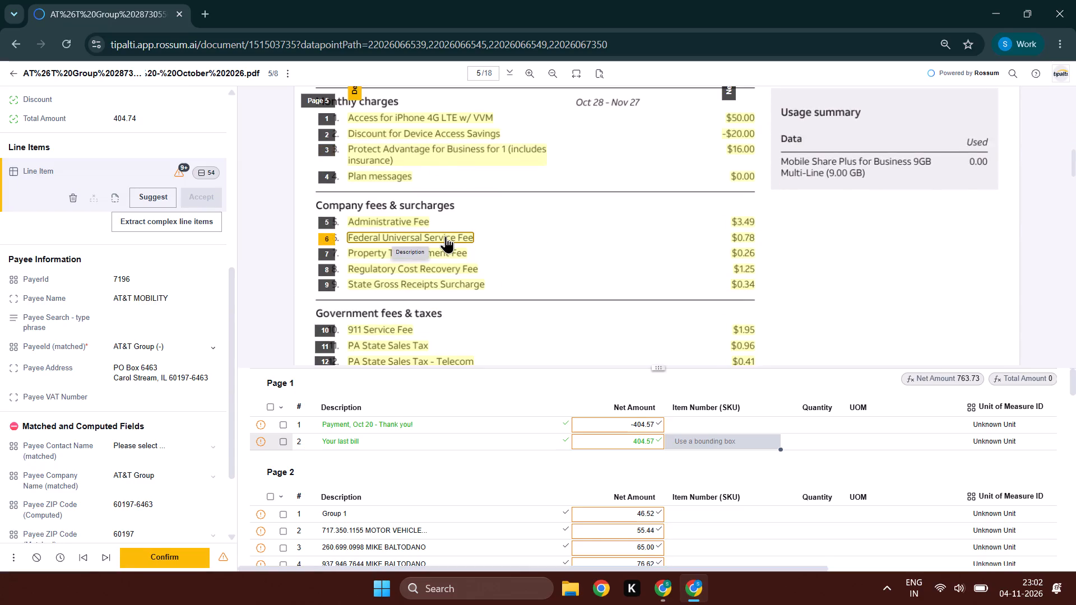
scroll(646, 263, "down", 2)
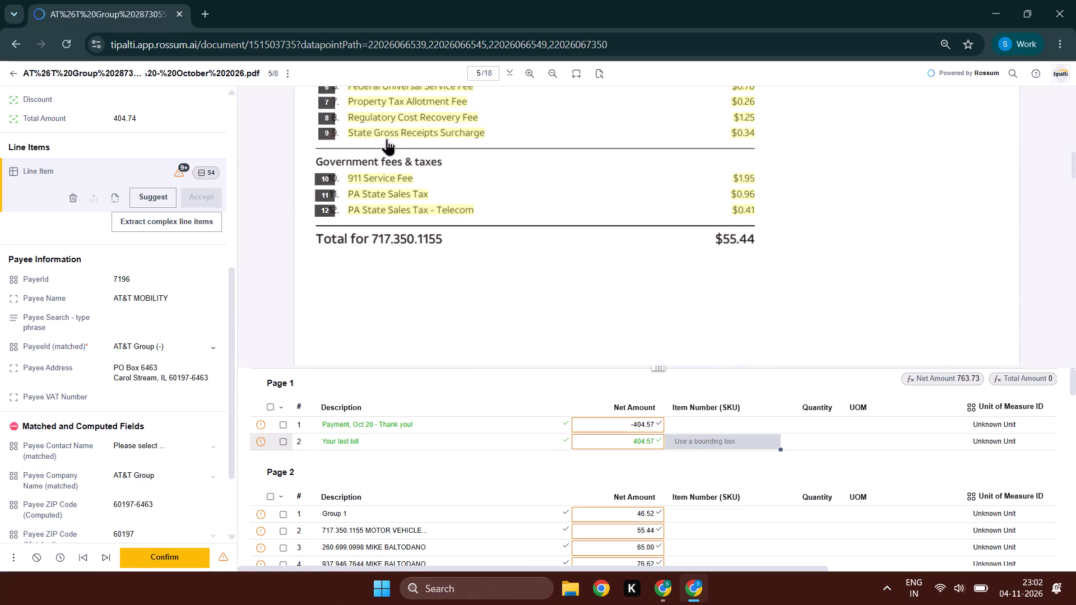
scroll(488, 222, "down", 8)
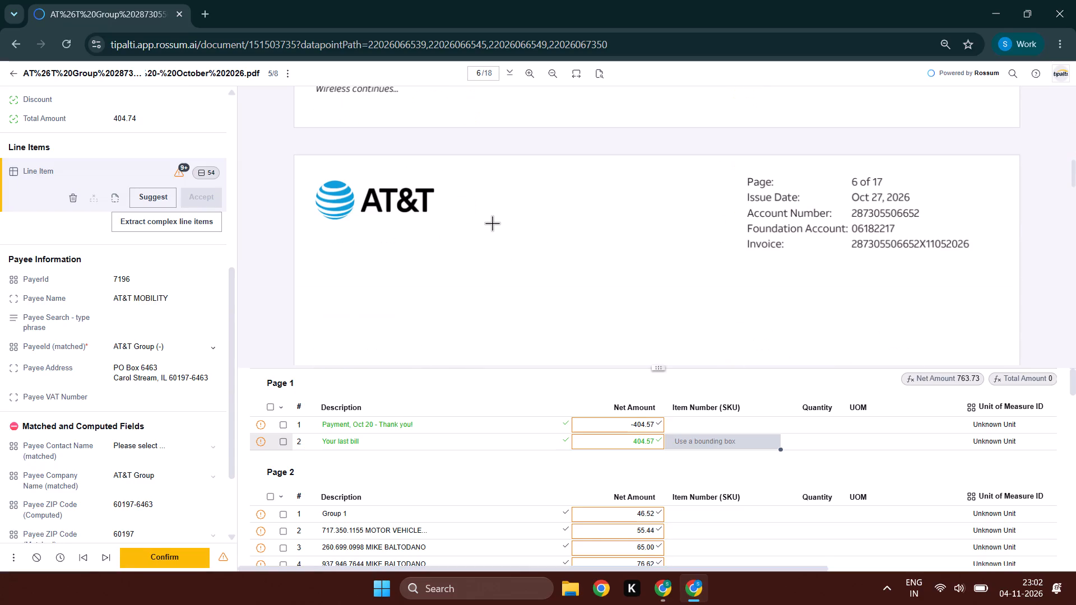
scroll(477, 205, "down", 4)
double_click(283, 43, "ctrl")
key("ctrl+c")
key("ctrl+c")
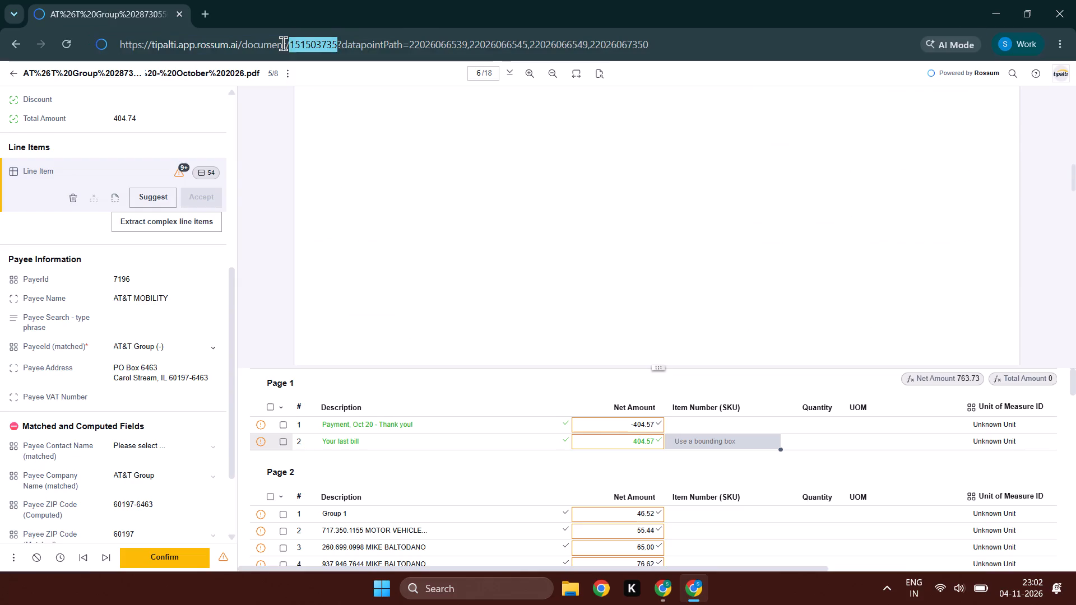
key("alt+Tab")
left_click(373, 0)
left_click(16, 158)
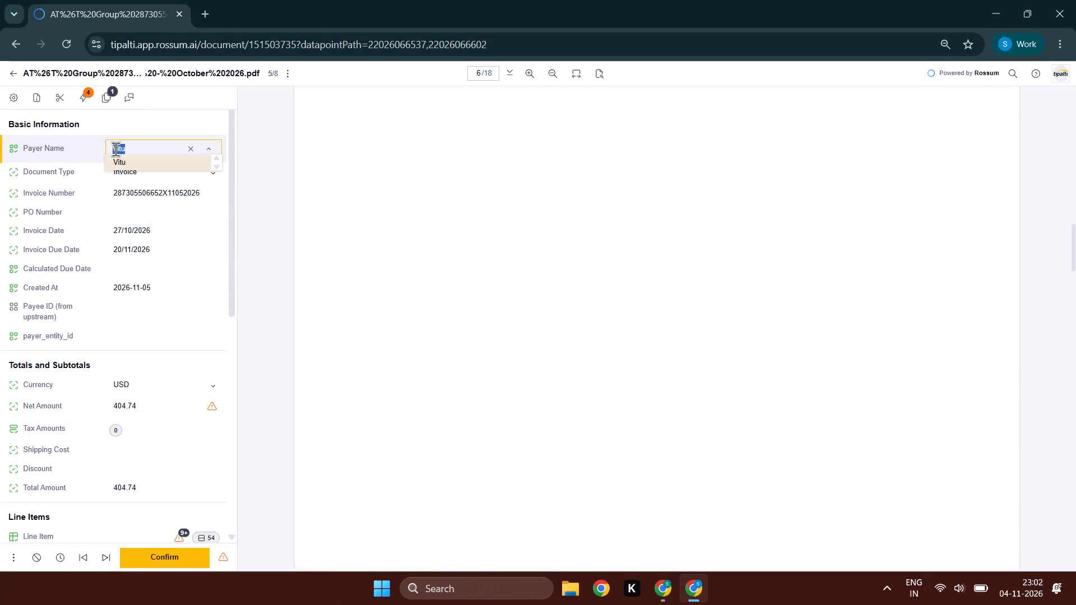
key("ctrl+c")
key("alt+Tab")
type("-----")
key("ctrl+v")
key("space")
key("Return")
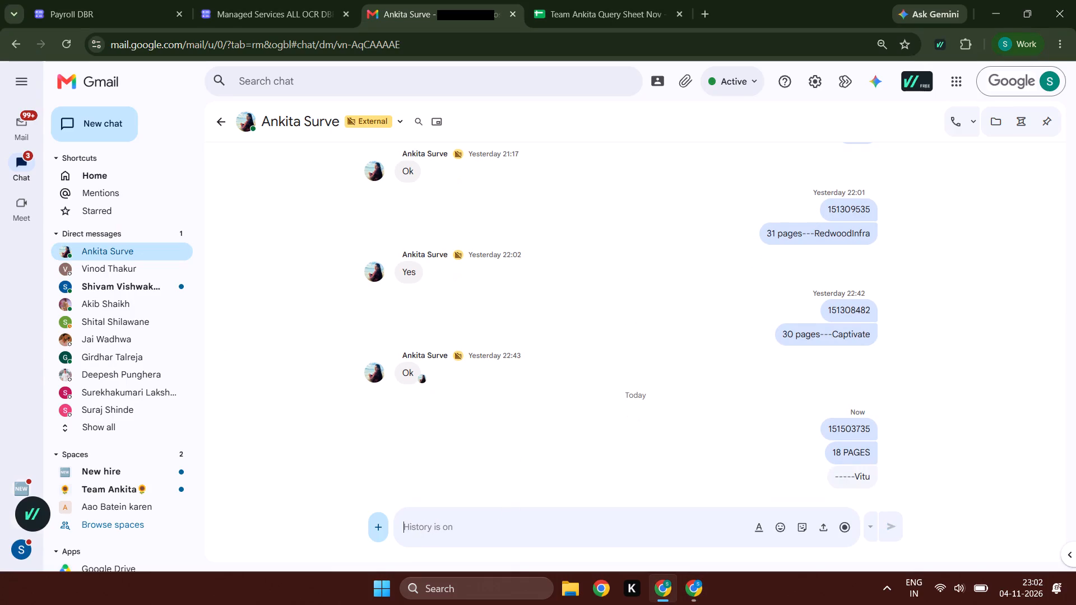
Visit the DBR form's Annotation ID field and skip to the next document in Rossum.
left_click(287, 0)
left_click(396, 265)
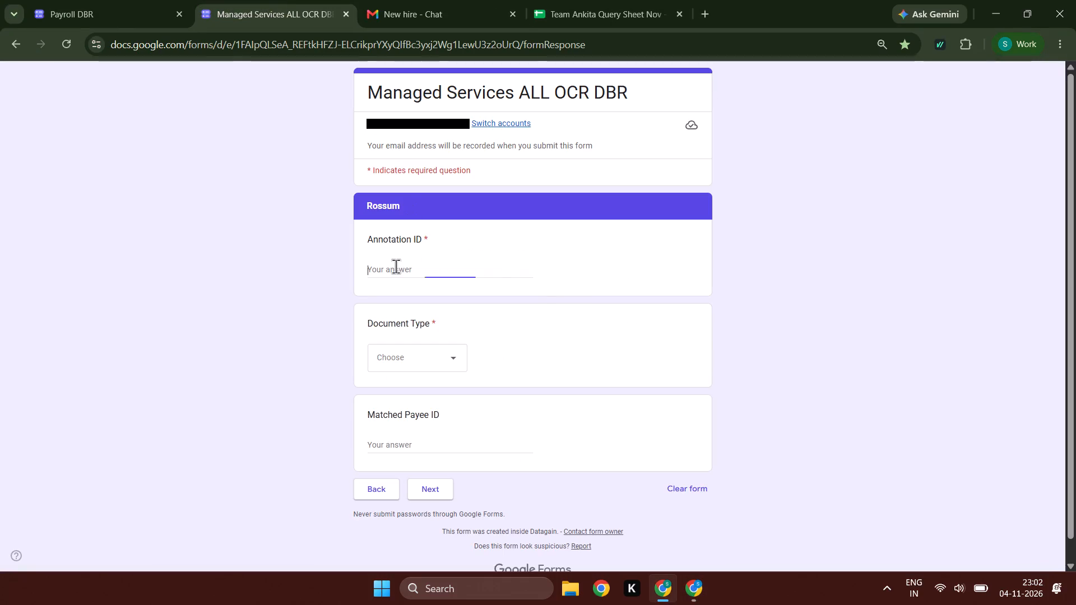
key("alt+Tab")
left_click(105, 554)
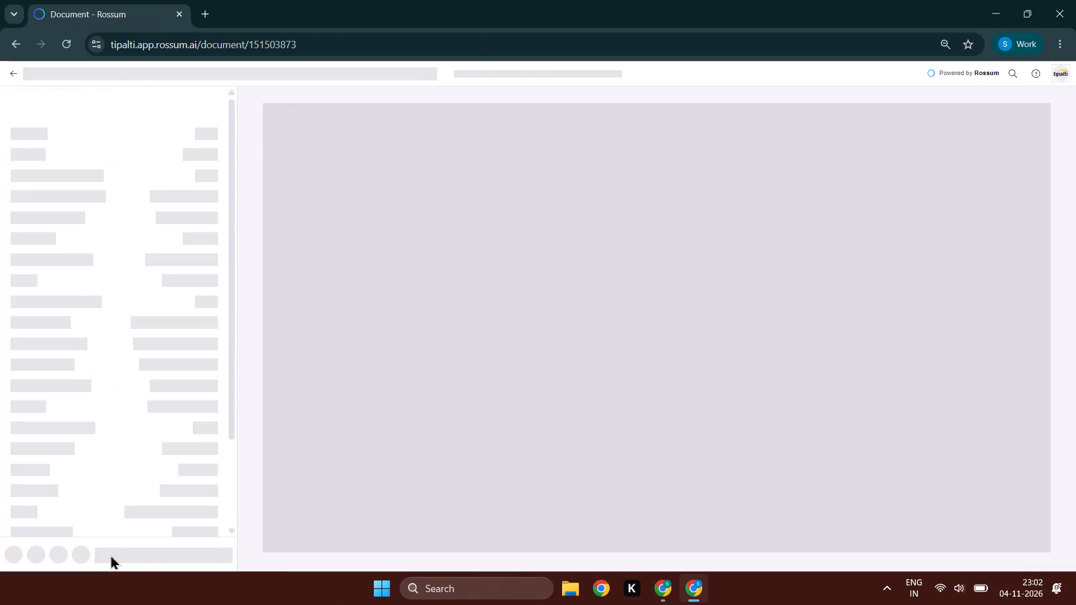
key("alt+Tab")
double_click(422, 262)
key("alt+Tab")
left_click(424, 266)
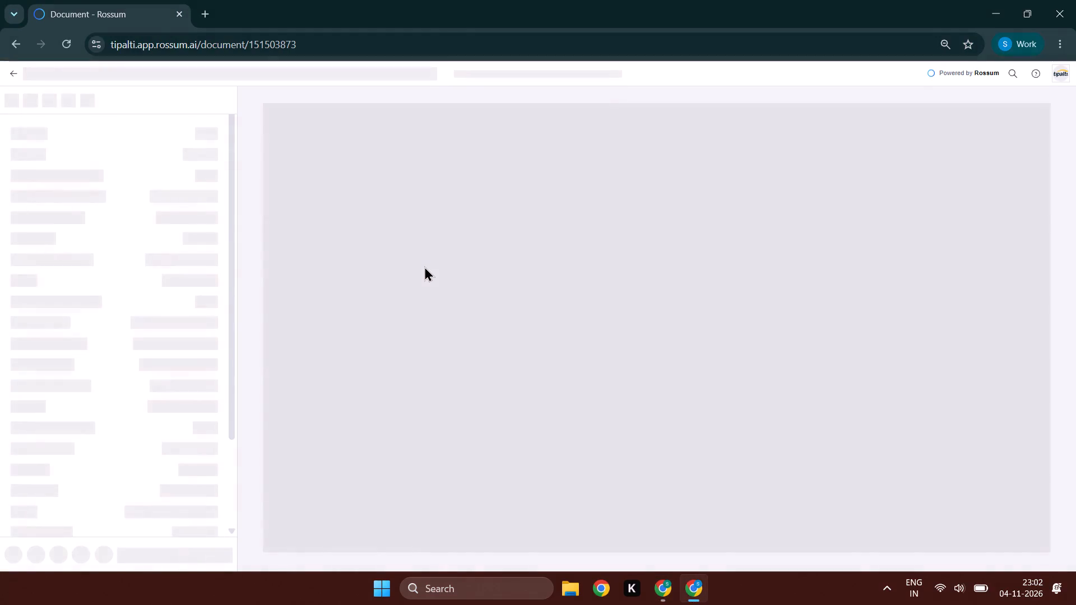
left_click(208, 189)
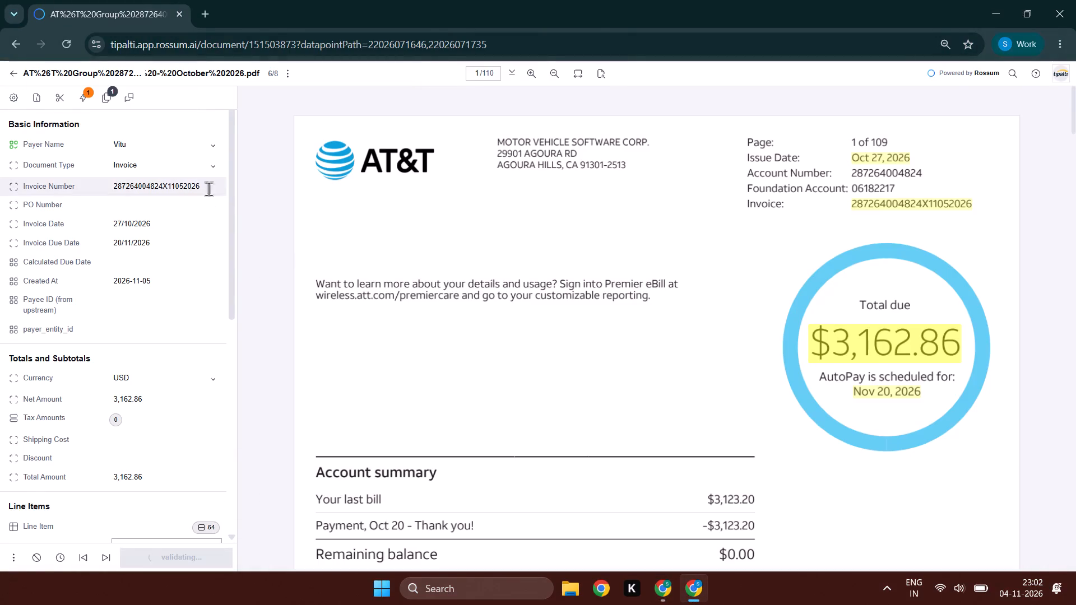
scroll(462, 232, "down", 20)
scroll(462, 232, "down", 3)
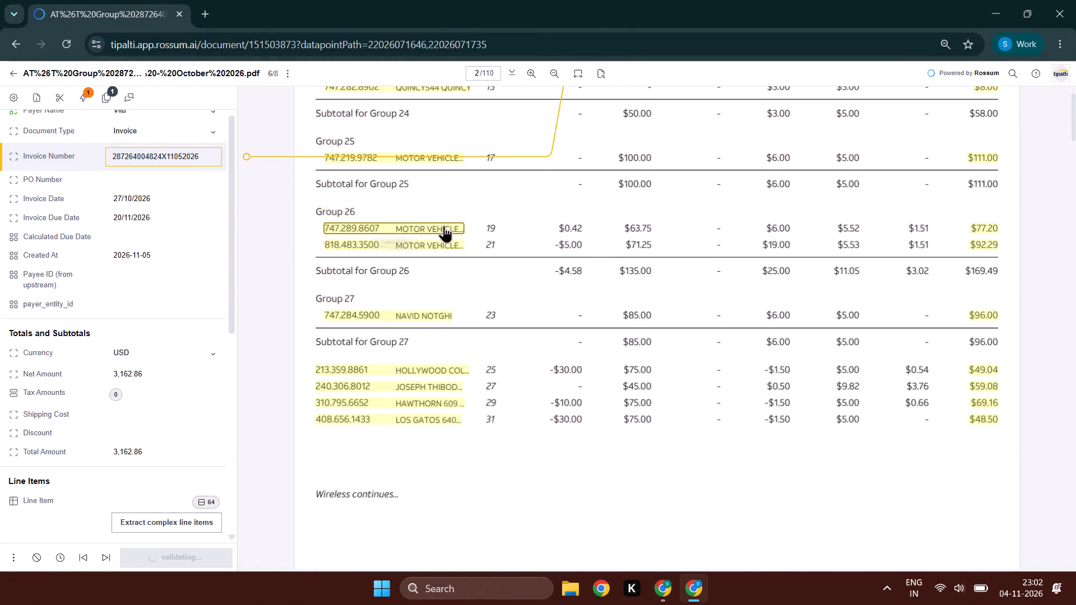
scroll(432, 224, "down", 6)
double_click(280, 45, "ctrl")
key("ctrl+c")
key("ctrl+c")
key("alt+Tab")
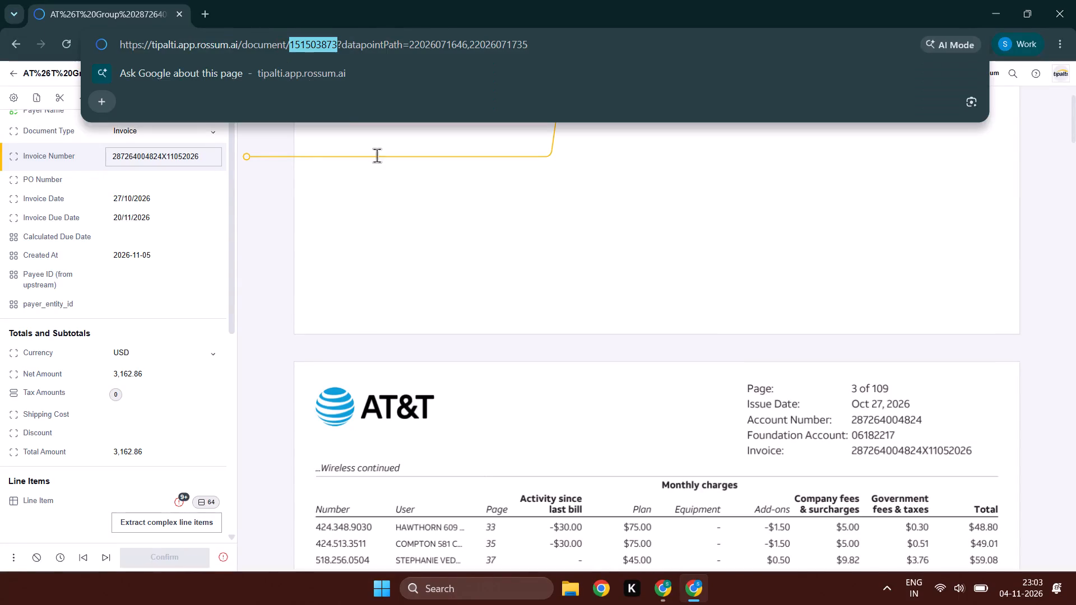
left_click(426, 0)
key("ctrl+v")
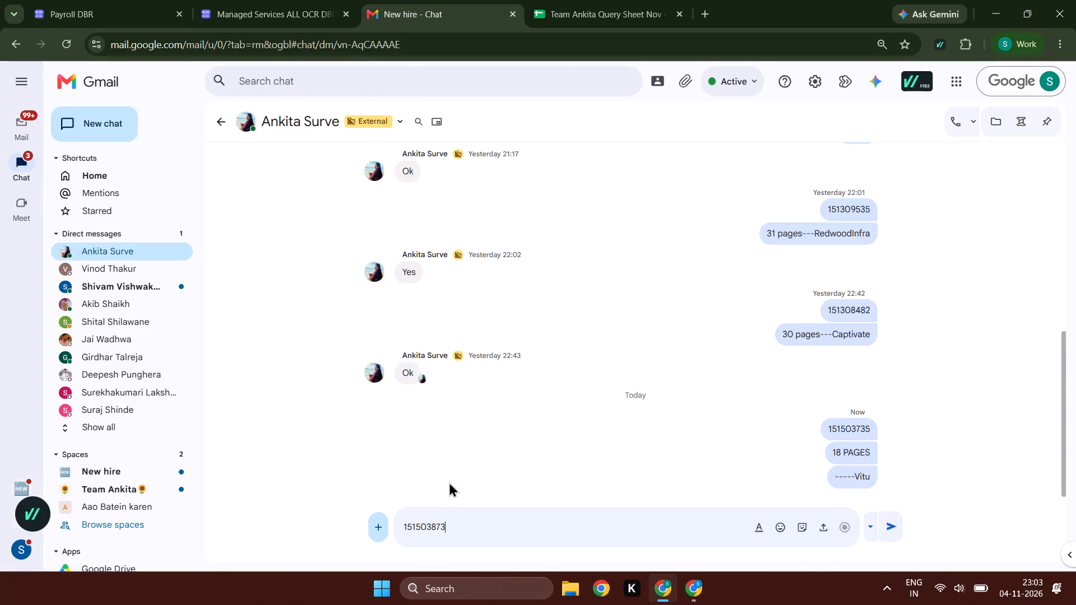
key("Return")
Send Ankita the note "SAME------118 PAGES" for this invoice.
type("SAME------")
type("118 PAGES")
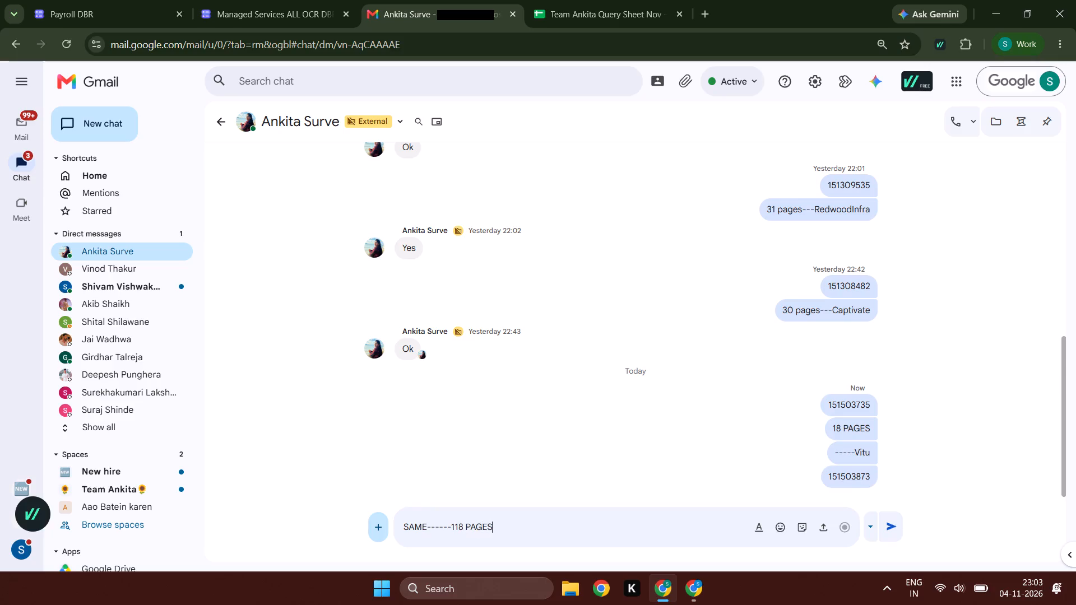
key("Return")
Return to Rossum and skip the second AT&T invoice to reach the next document.
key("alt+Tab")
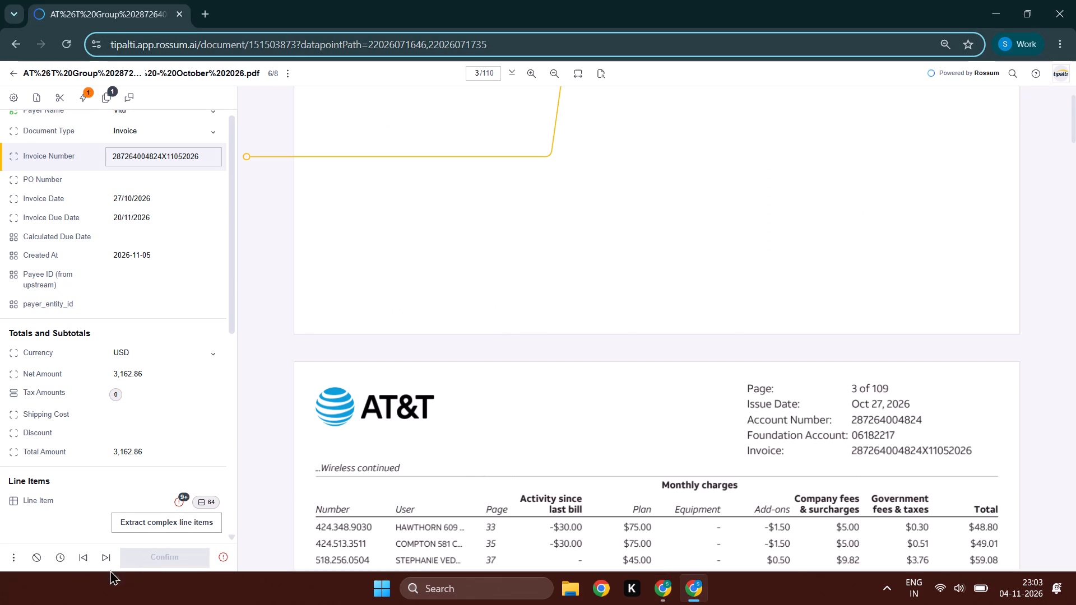
left_click(110, 564)
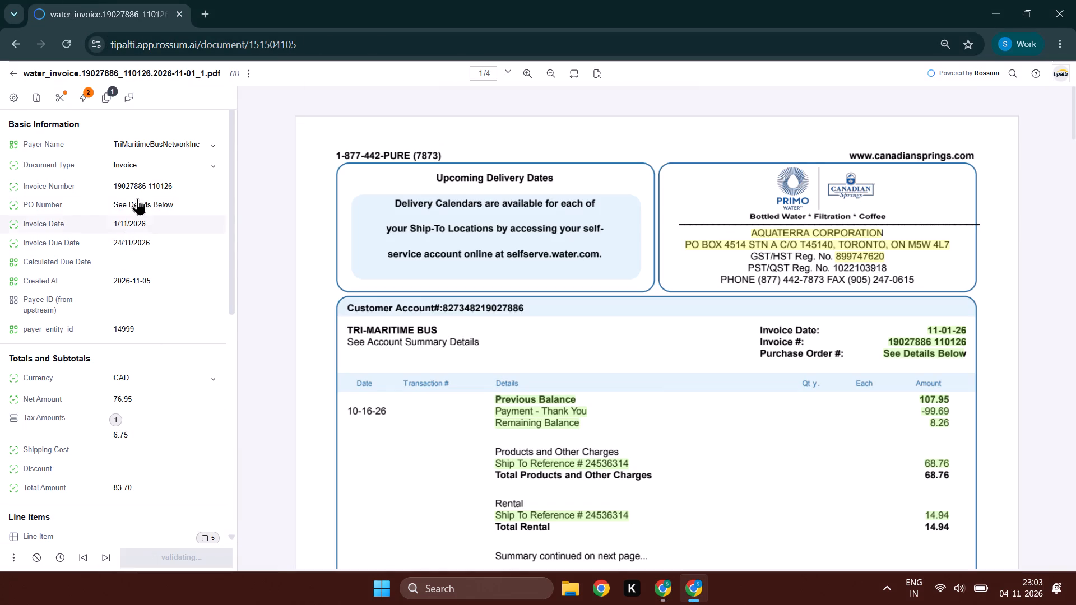
Review the water invoice's basic information, from invoice number through payer_entity_id, against the document.
left_click(139, 189)
key("Tab")
key("Tab")
key("Tab")
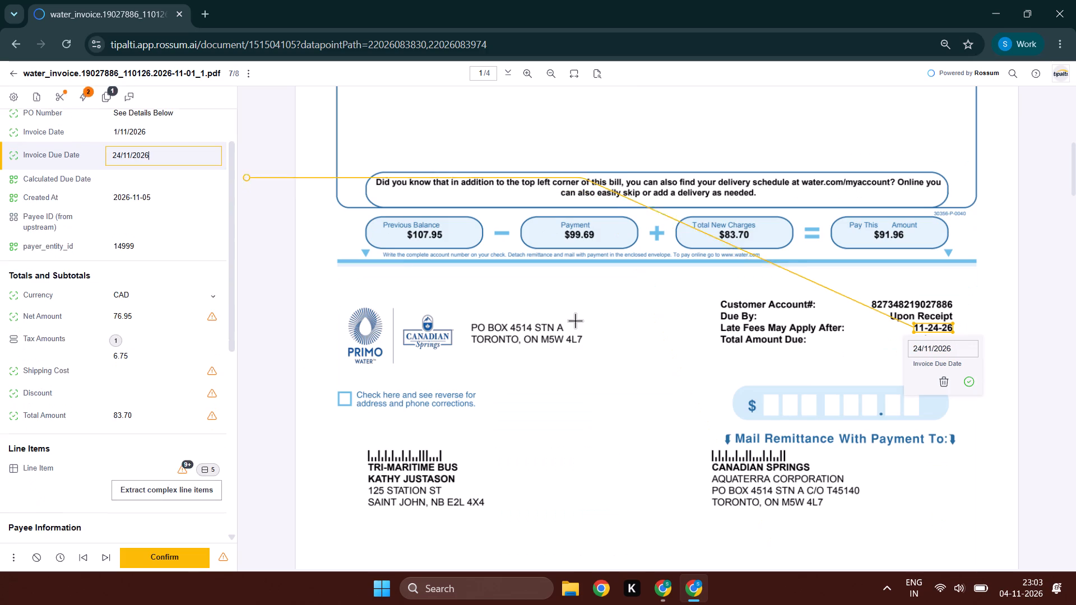
key("shift+Tab")
key("shift+Tab")
left_click(945, 355)
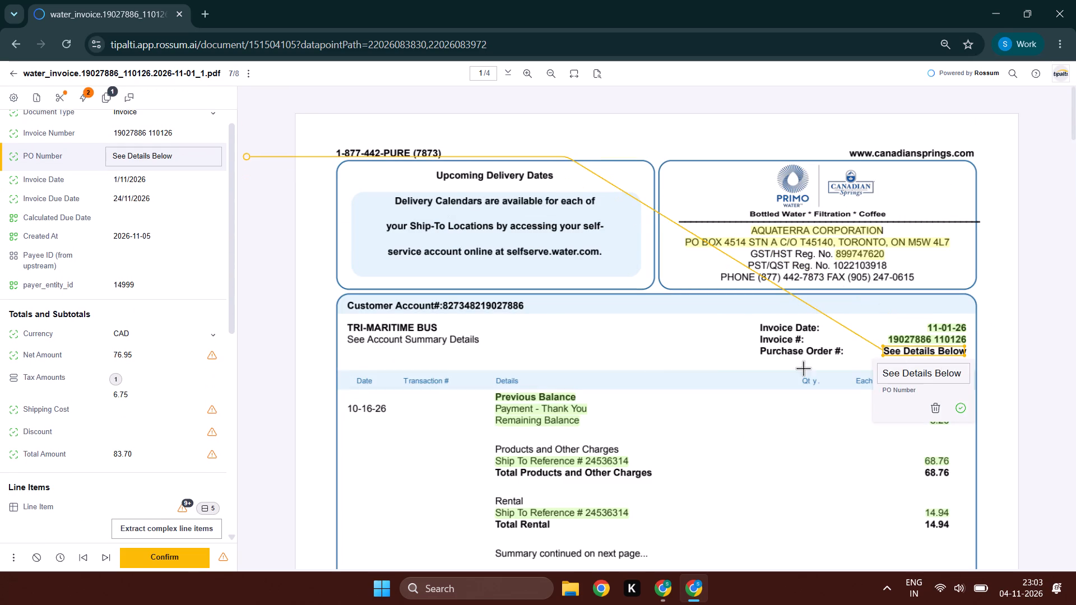
key("Tab")
key("Tab")
scroll(621, 359, "down", 2)
key("Tab")
key("Tab")
key("Tab")
key("Tab")
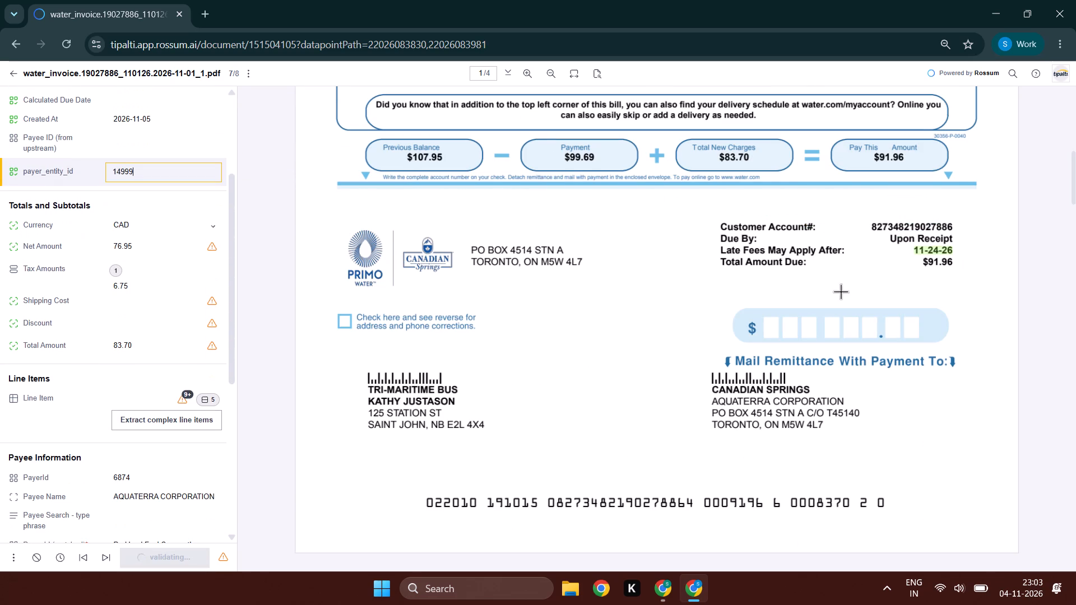
Review the Primo Water invoice's basic information, due date, tax and totals against the document.
scroll(0, 282, "up", 3)
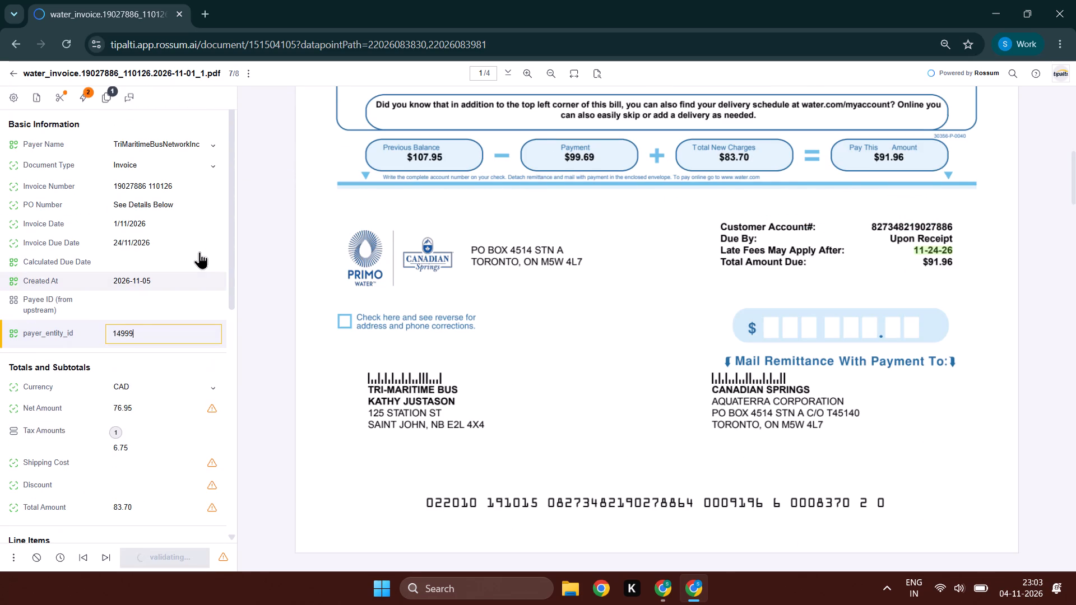
left_click(178, 240)
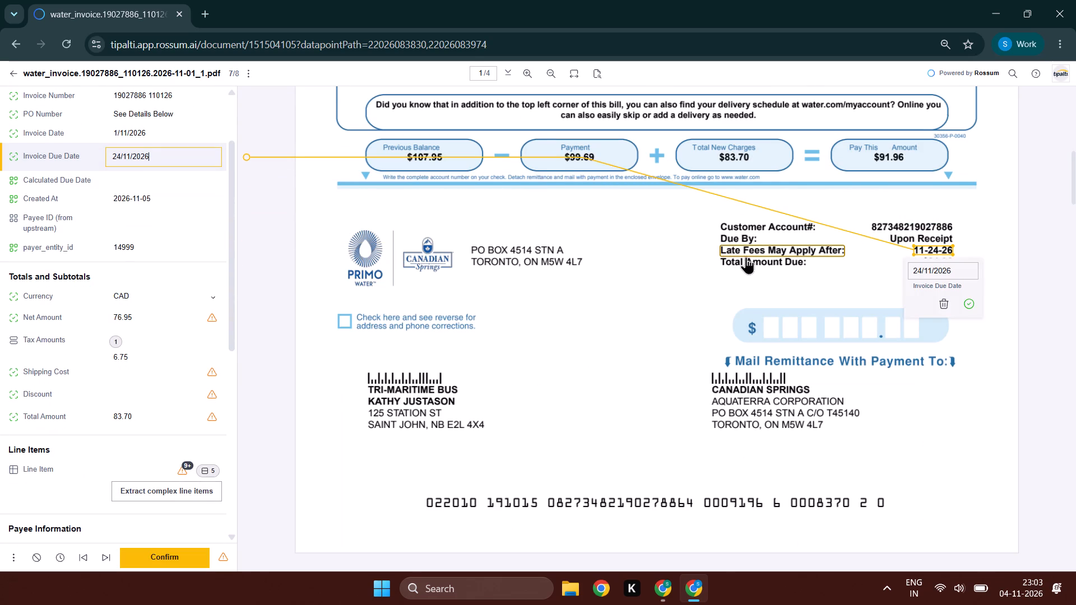
key("Tab")
key("Tab")
key("Tab")
key("Tab")
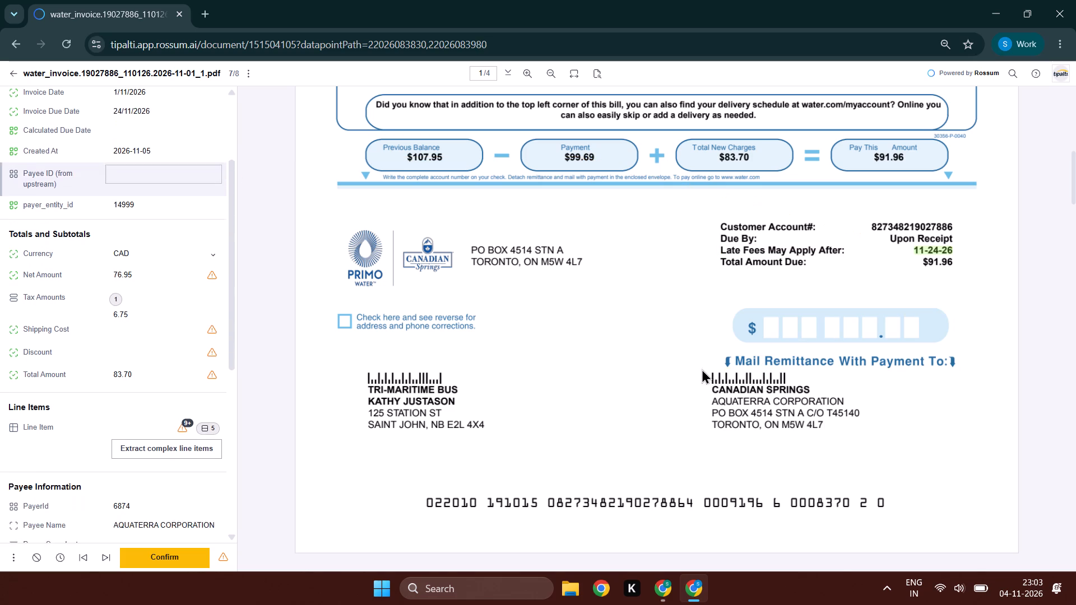
key("Tab")
key("Tab")
key("Tab")
key("Tab")
key("Tab")
key("Tab")
key("Tab")
key("Tab")
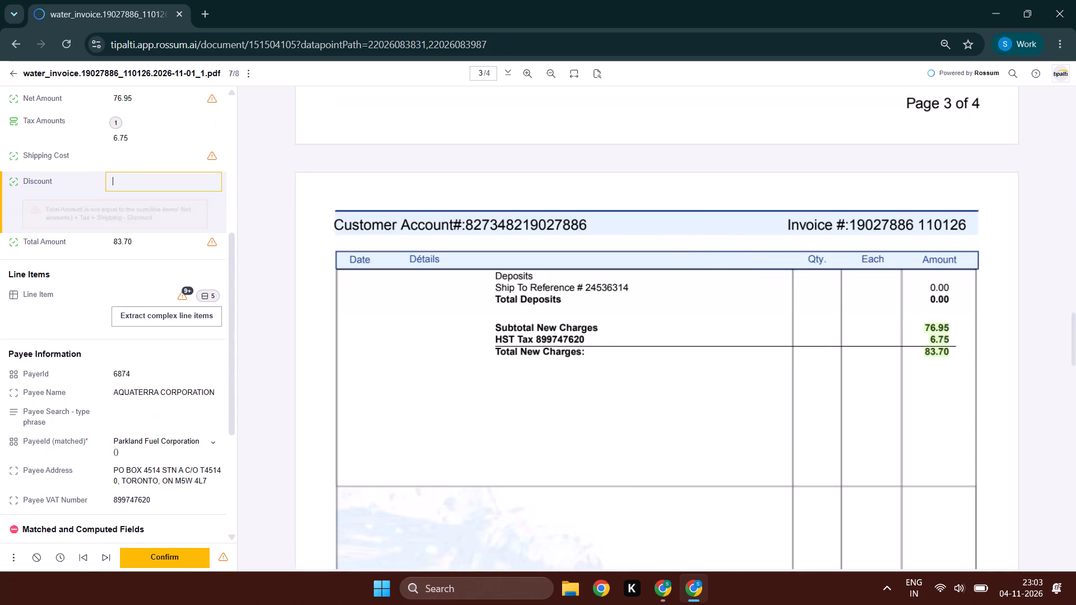
key("Tab")
scroll(2, 322, "up", 2)
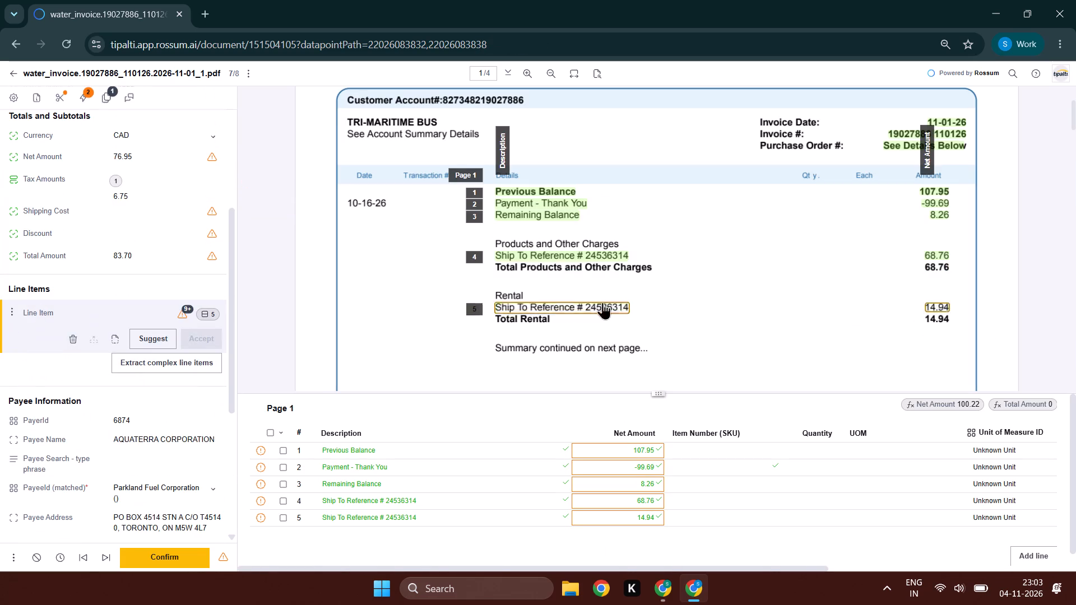
Delete the Remaining Balance row from the water invoice's page 1 line items.
left_click(568, 218)
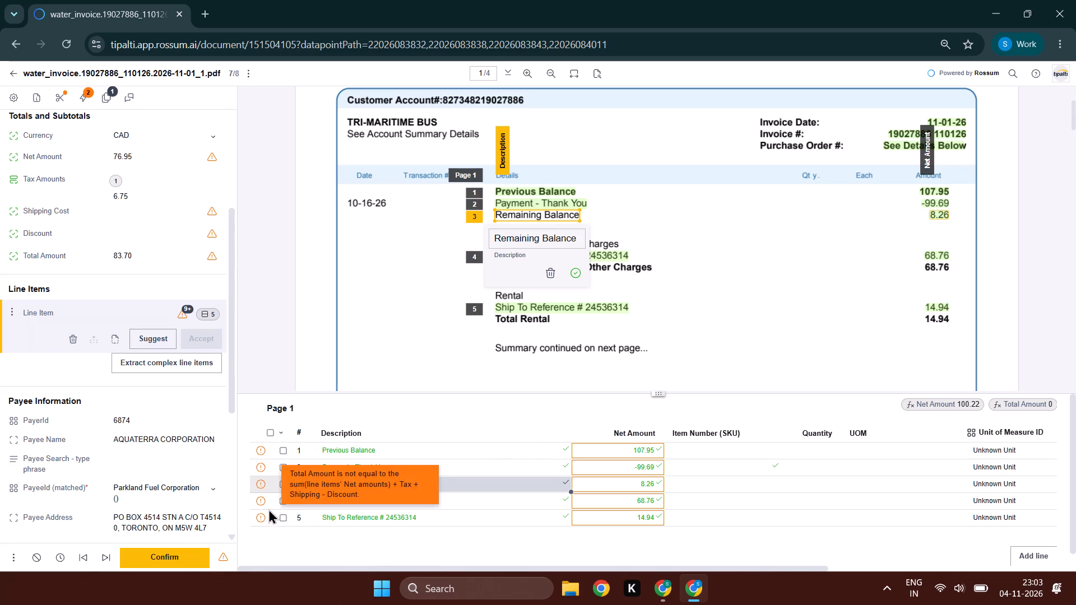
left_click(282, 483)
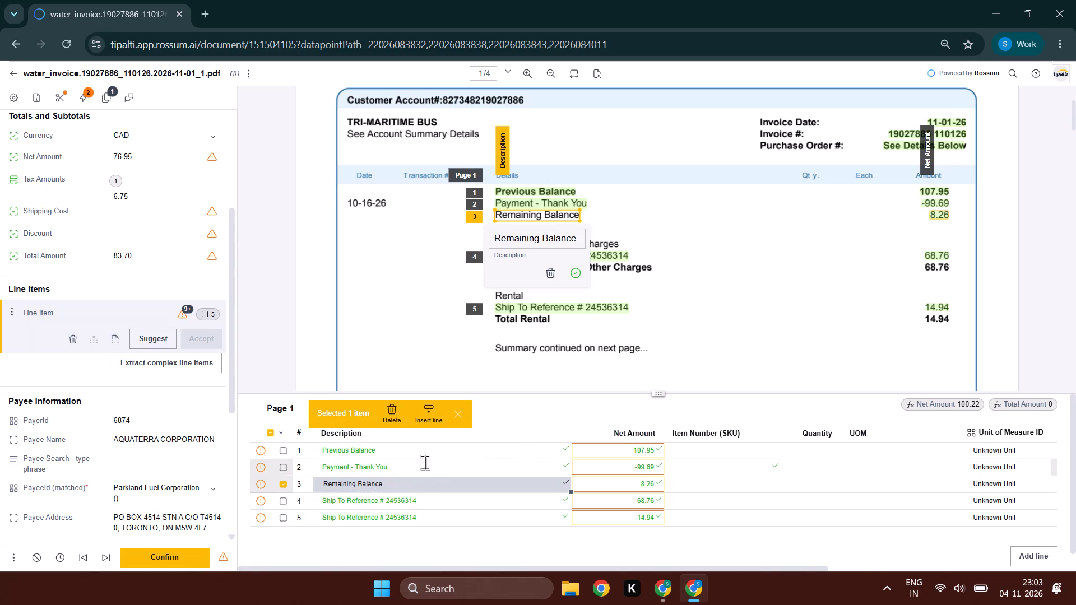
left_click(391, 413)
key("Tab")
key("Tab")
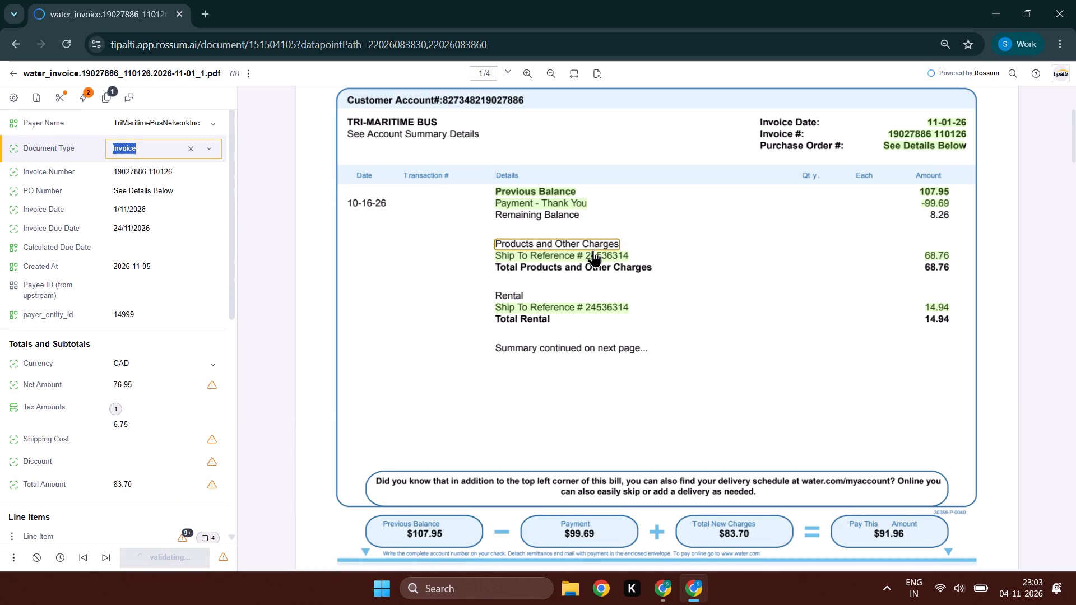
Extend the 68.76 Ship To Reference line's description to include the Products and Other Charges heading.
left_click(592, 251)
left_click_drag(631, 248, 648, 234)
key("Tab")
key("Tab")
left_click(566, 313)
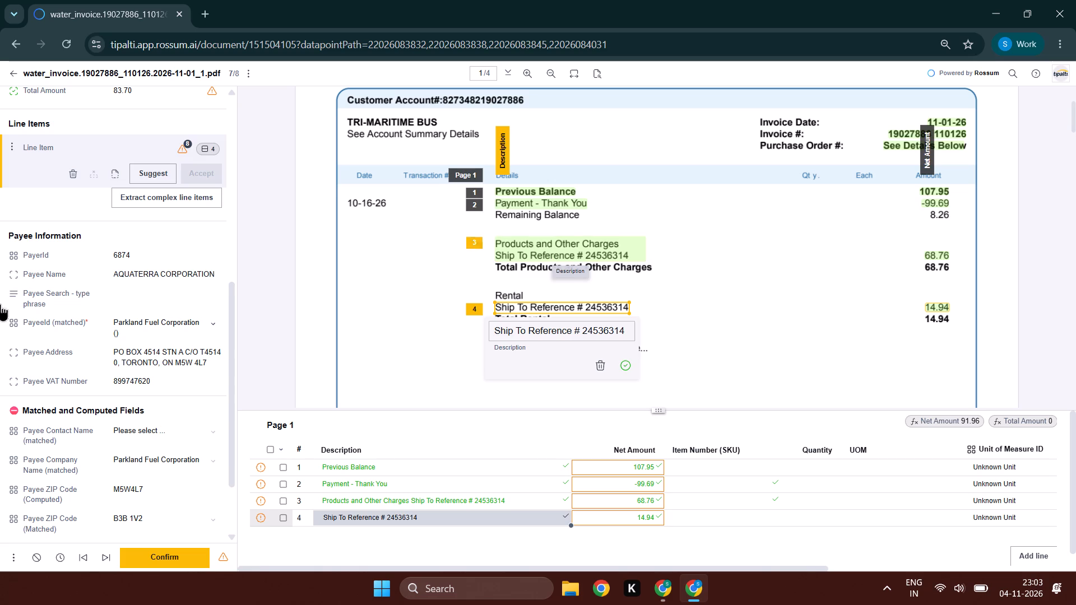
Compare the invoice's totals across its pages and set the Total Amount to 91.96 from the Pay This Amount box.
scroll(6, 340, "up", 3)
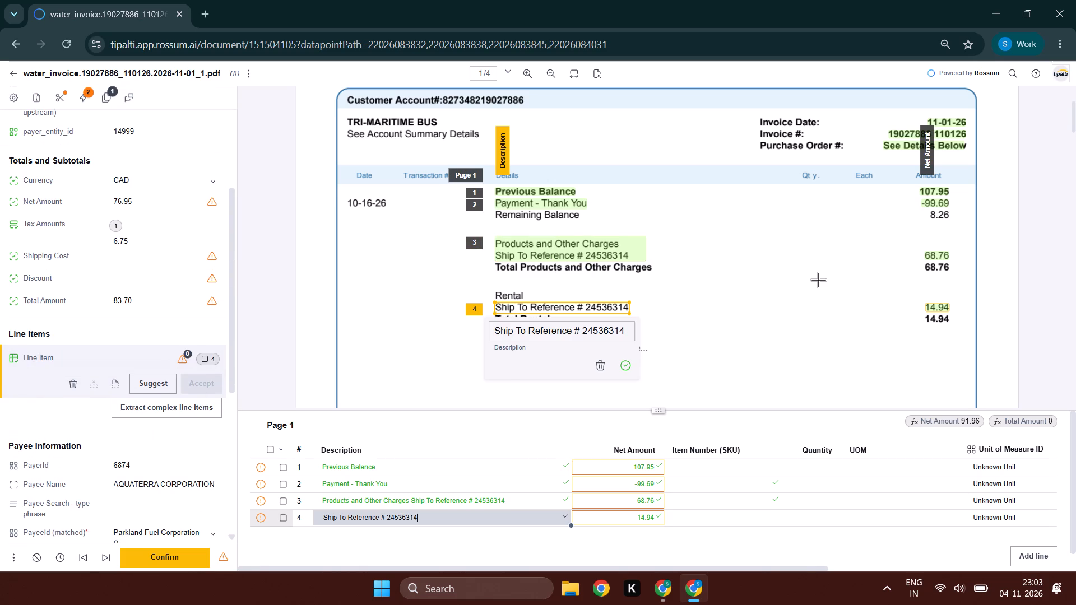
scroll(812, 280, "up", 1)
scroll(812, 280, "down", 4)
scroll(812, 280, "up", 1)
scroll(812, 280, "down", 1)
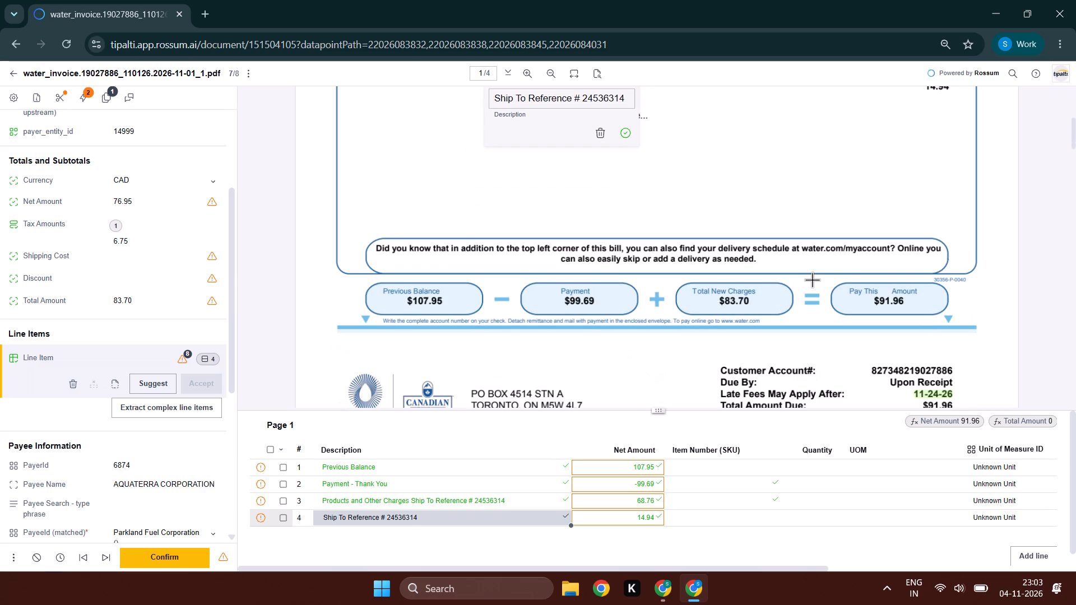
scroll(35, 249, "up", 1)
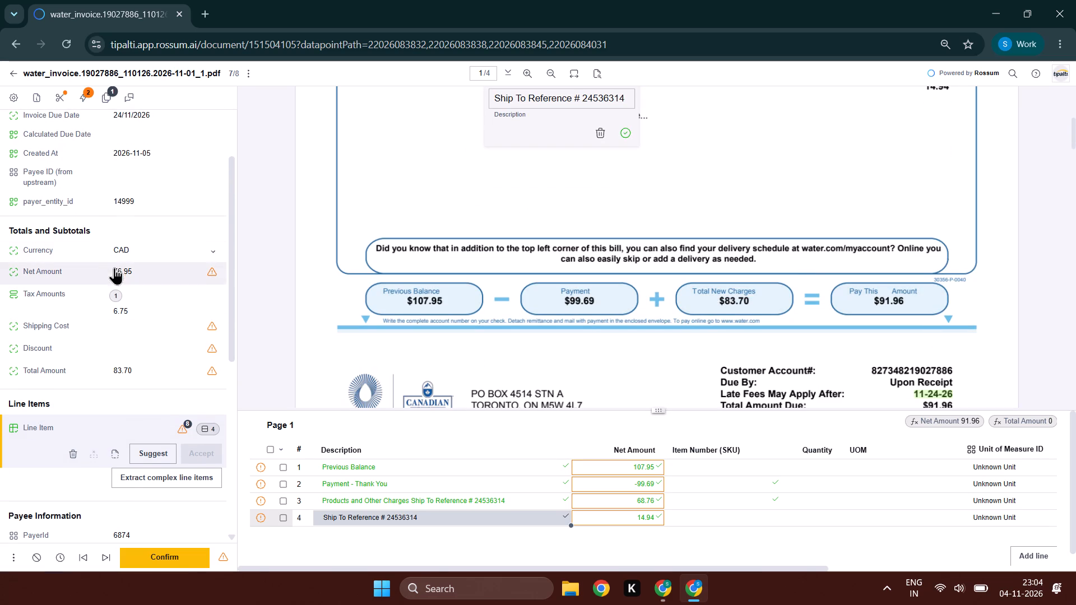
left_click(145, 369)
scroll(512, 294, "up", 2)
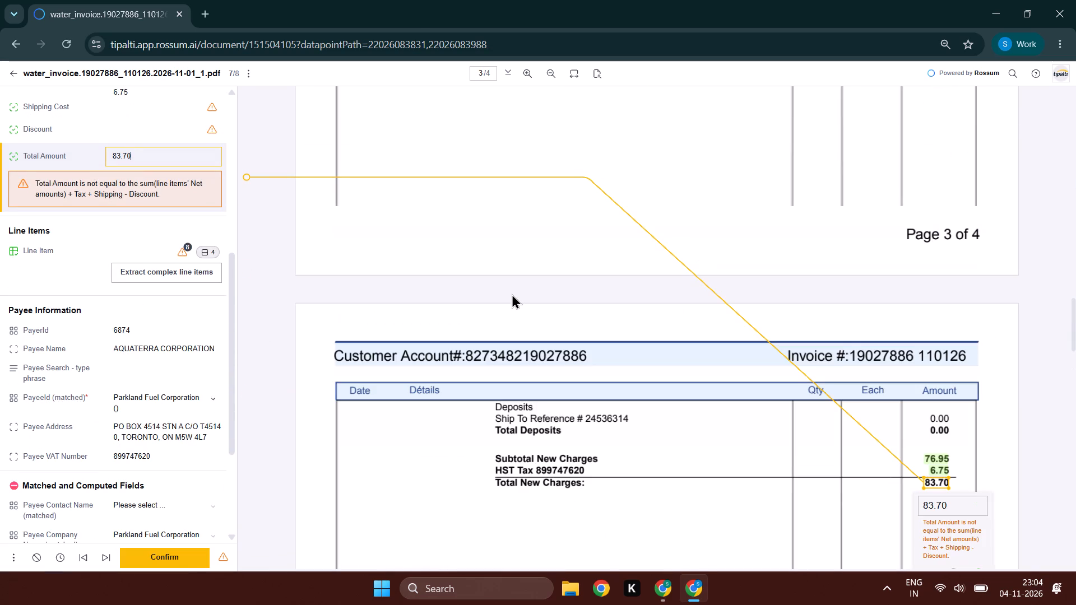
scroll(512, 294, "up", 7)
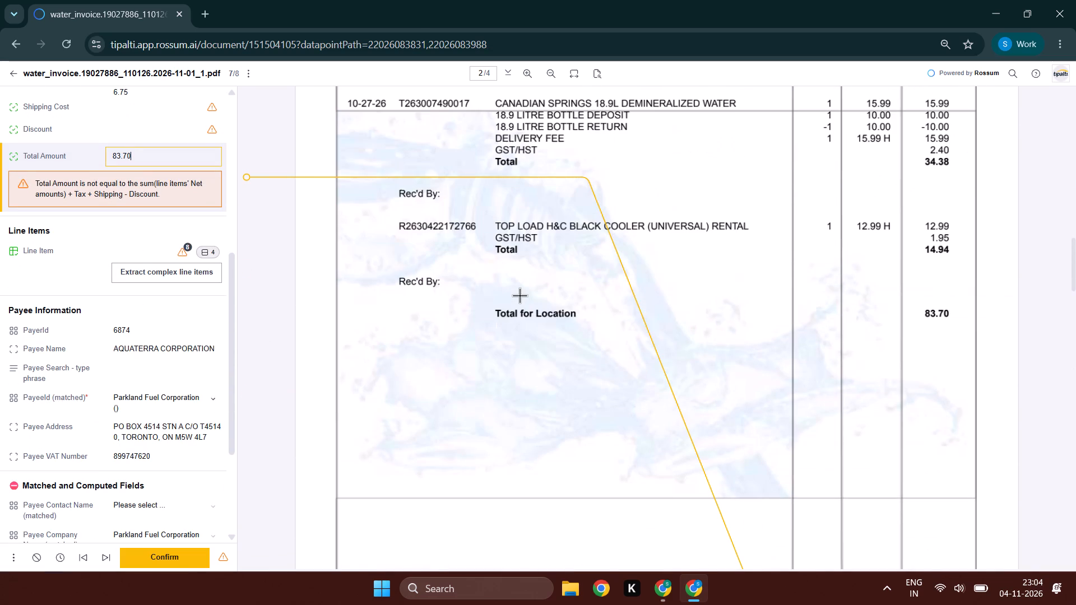
scroll(520, 295, "up", 3)
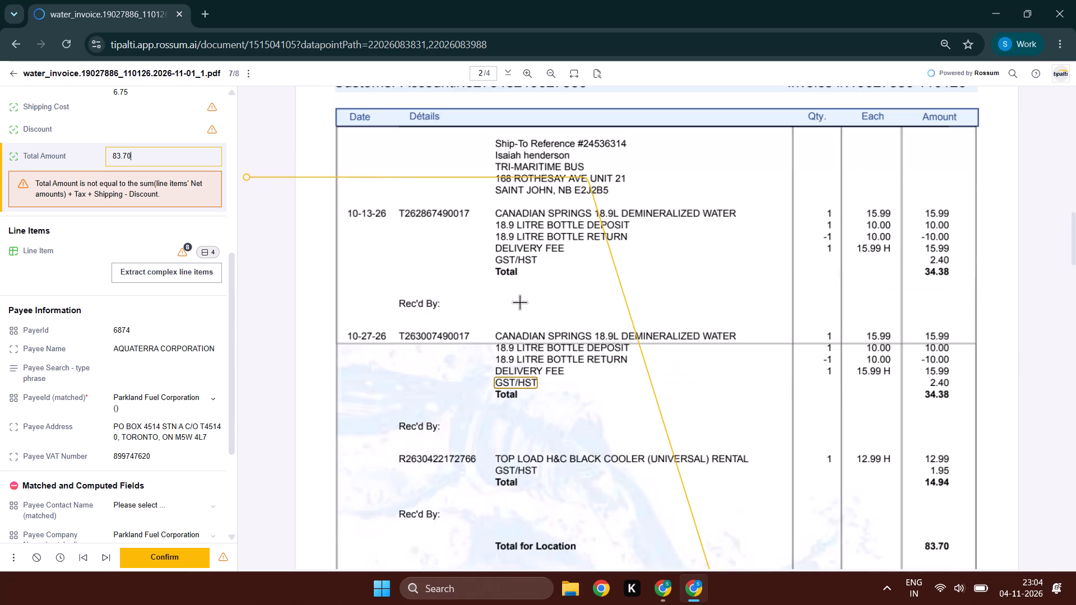
scroll(511, 311, "down", 3)
scroll(511, 311, "up", 10)
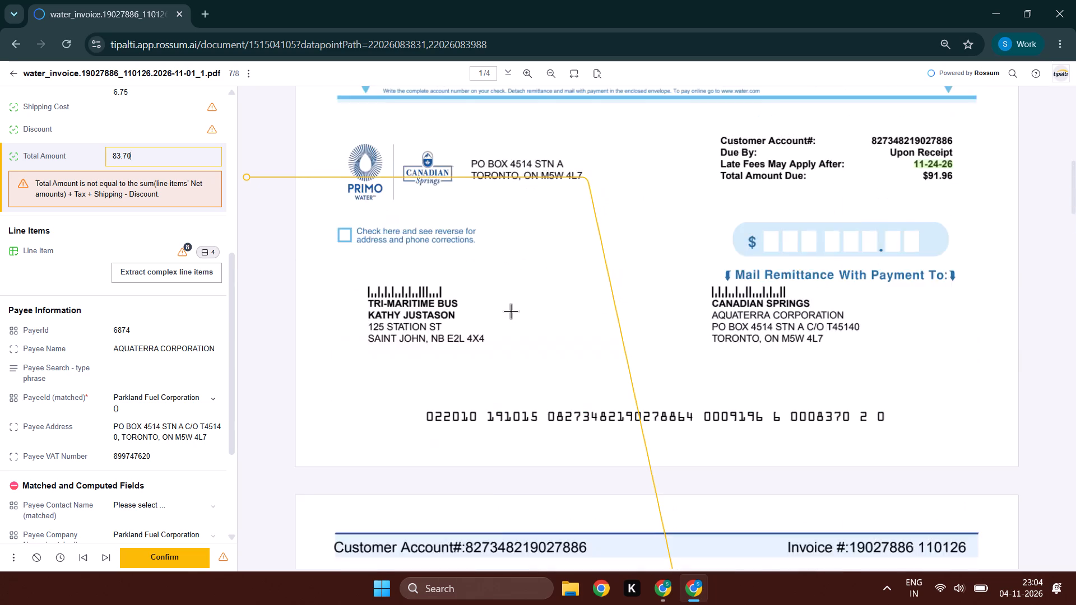
scroll(511, 311, "up", 4)
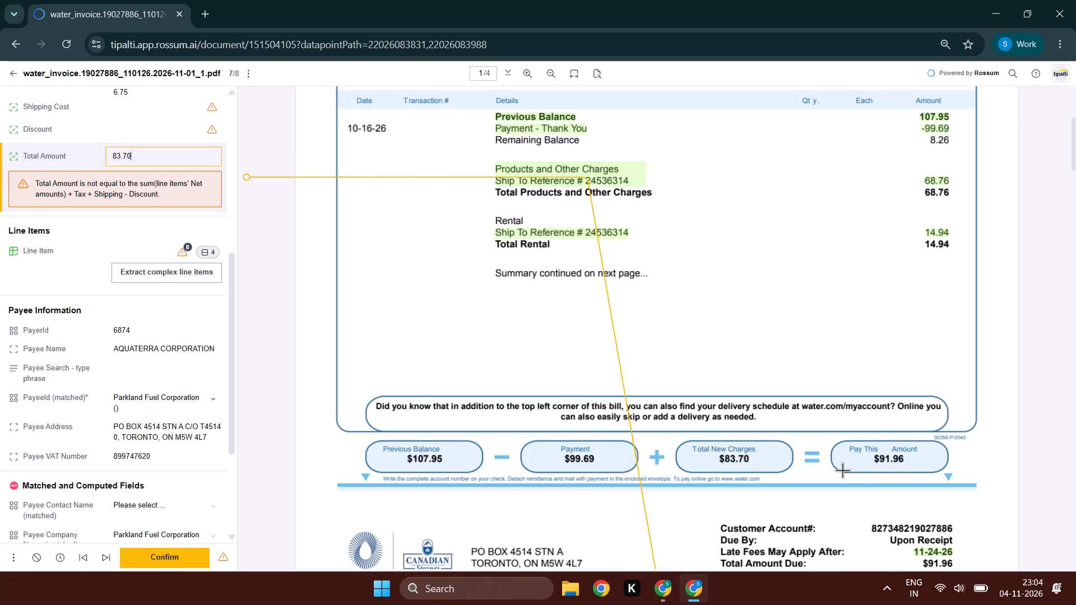
left_click(880, 460)
Remove the 6.75 tax entry from the invoice's Tax Amounts.
scroll(0, 306, "up", 2)
left_click(138, 209)
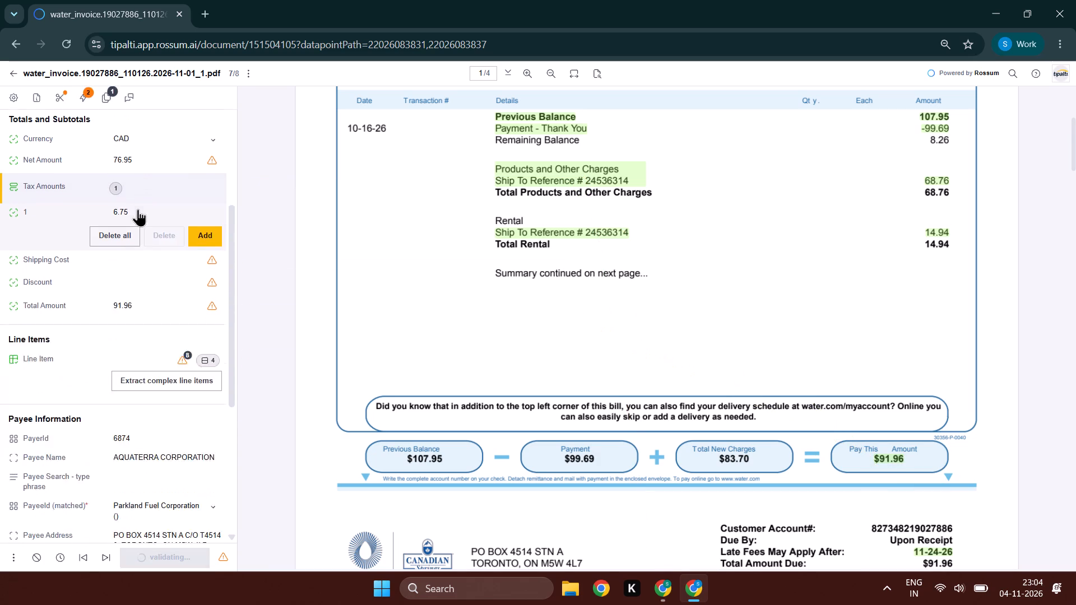
left_click(124, 208)
Recapture the invoice's Net Amount from the amount payable on page 1.
left_click(149, 143)
left_click(149, 139)
scroll(573, 364, "down", 4)
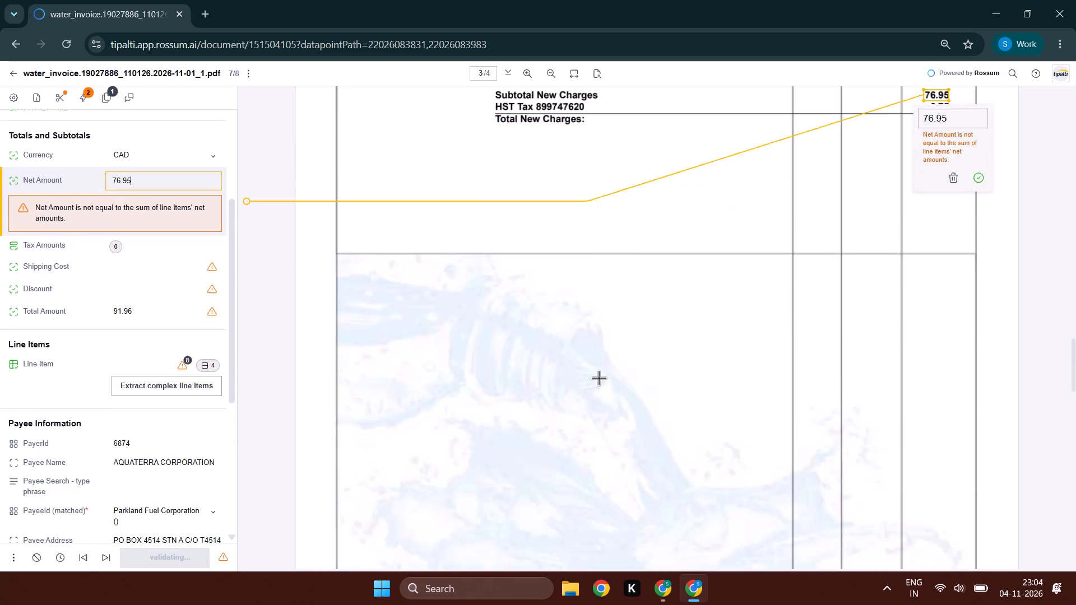
scroll(599, 378, "down", 8)
scroll(726, 377, "down", 1)
scroll(726, 377, "up", 20)
scroll(726, 377, "up", 2)
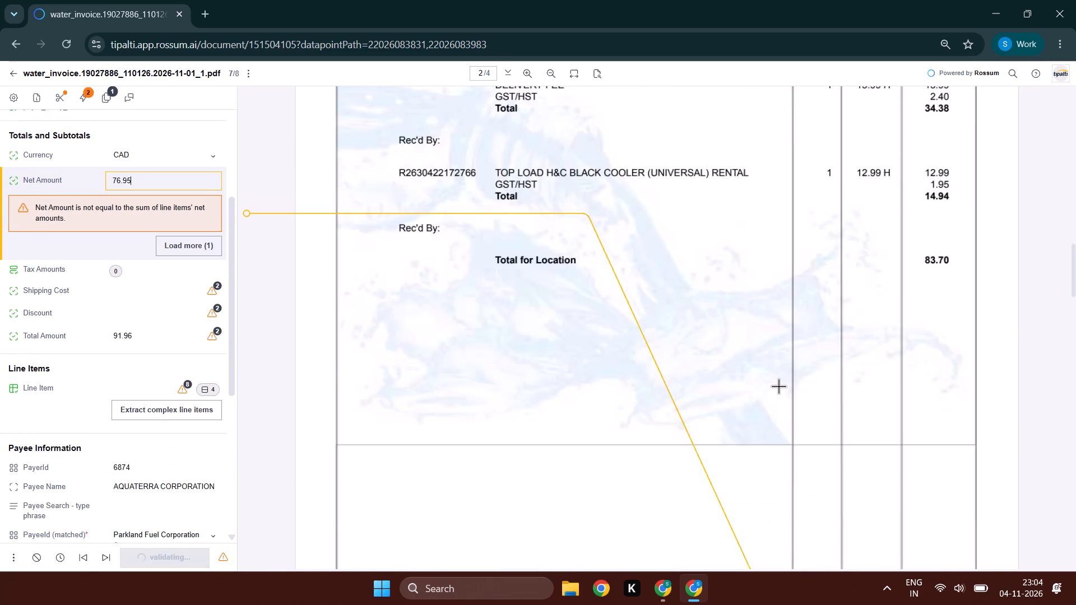
scroll(778, 386, "up", 14)
left_click_drag(919, 476, 862, 490)
Check the page 2 charges and delete the two Ship To Reference line items for product charges and rental.
left_click(195, 378)
left_click(193, 381)
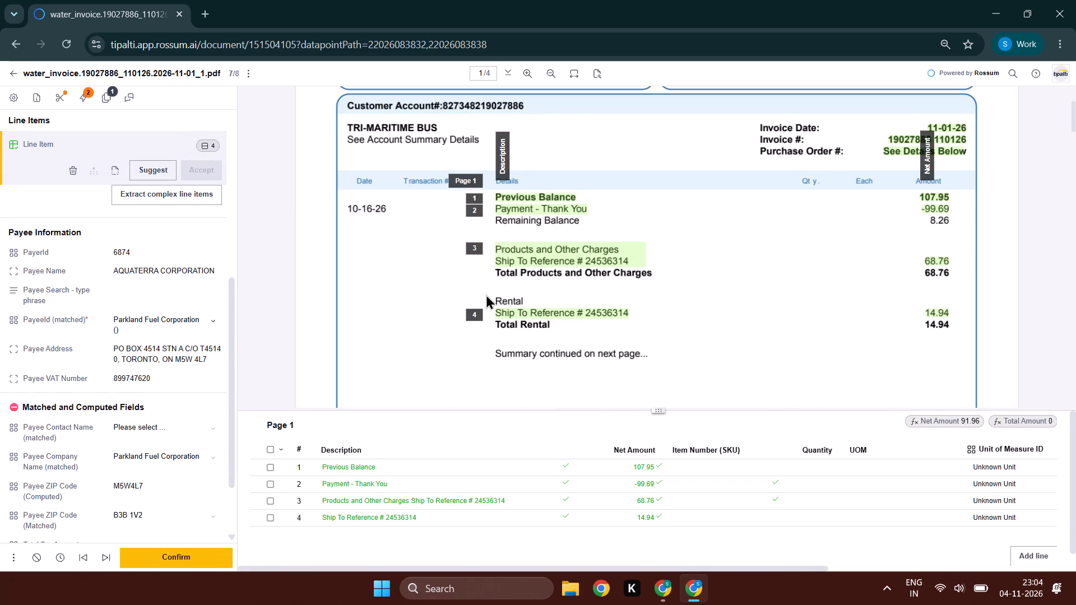
scroll(486, 294, "down", 11)
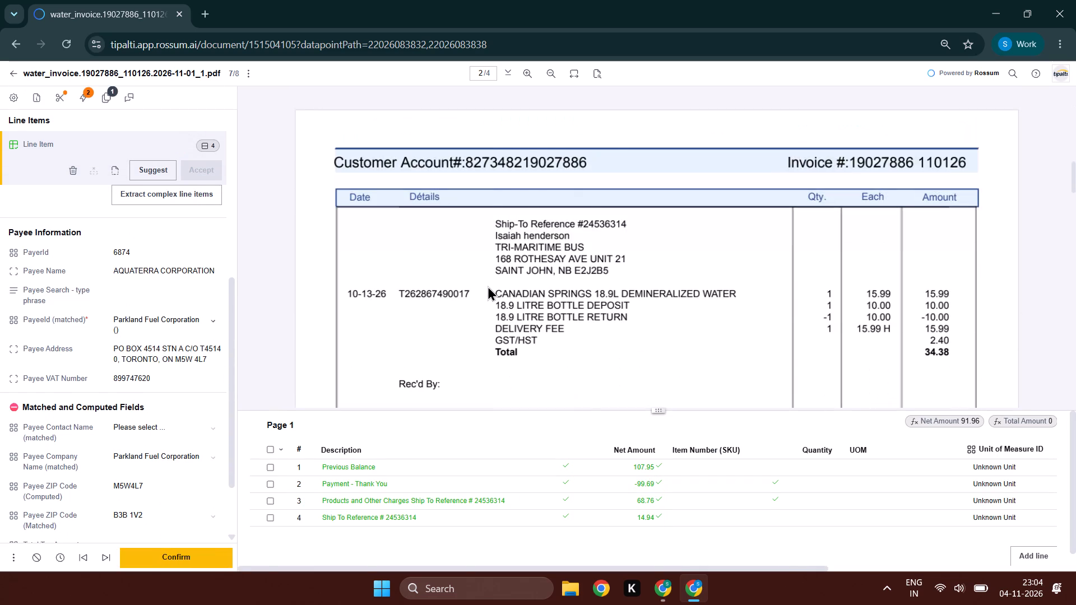
scroll(488, 286, "down", 1)
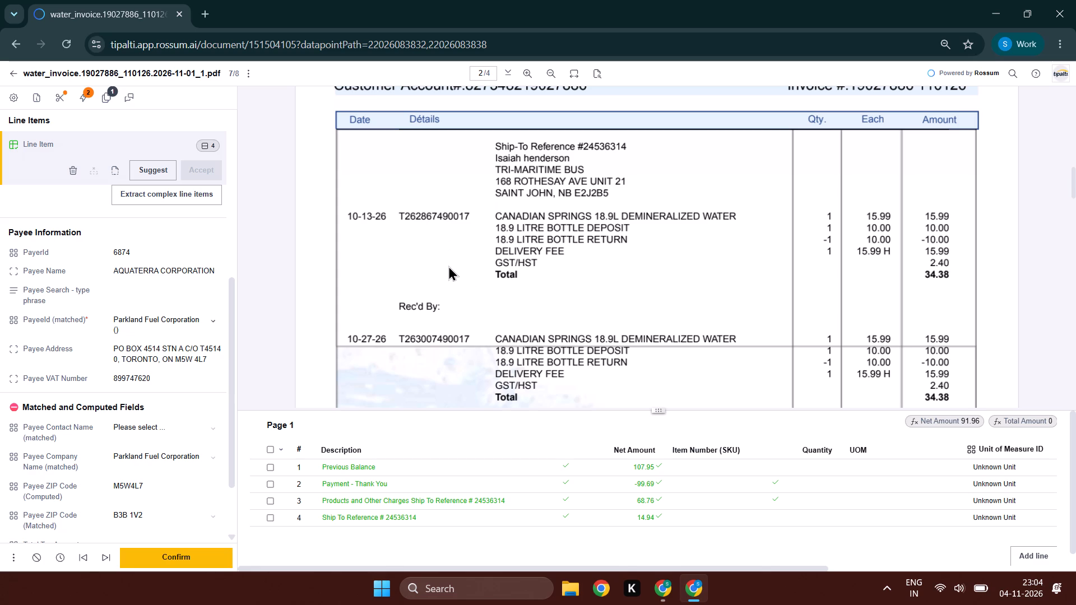
scroll(530, 241, "down", 4)
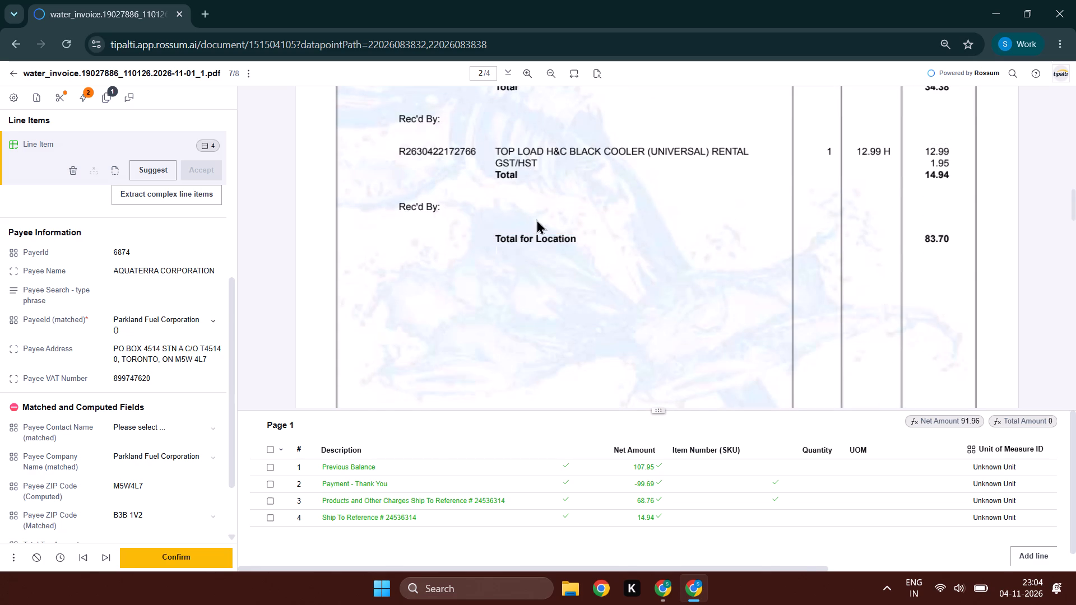
scroll(555, 246, "up", 2)
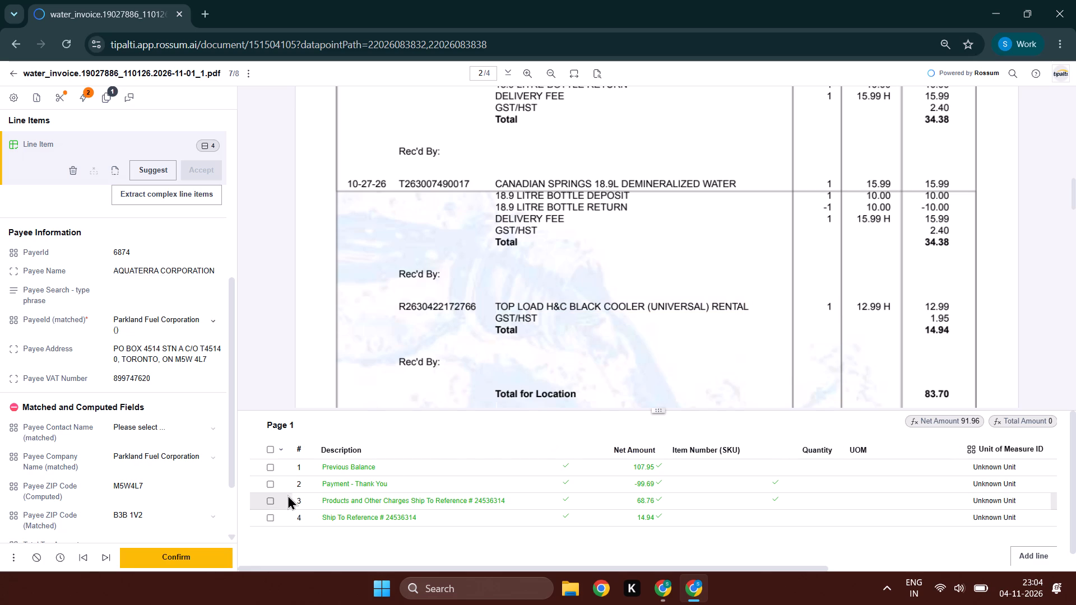
left_click(268, 500)
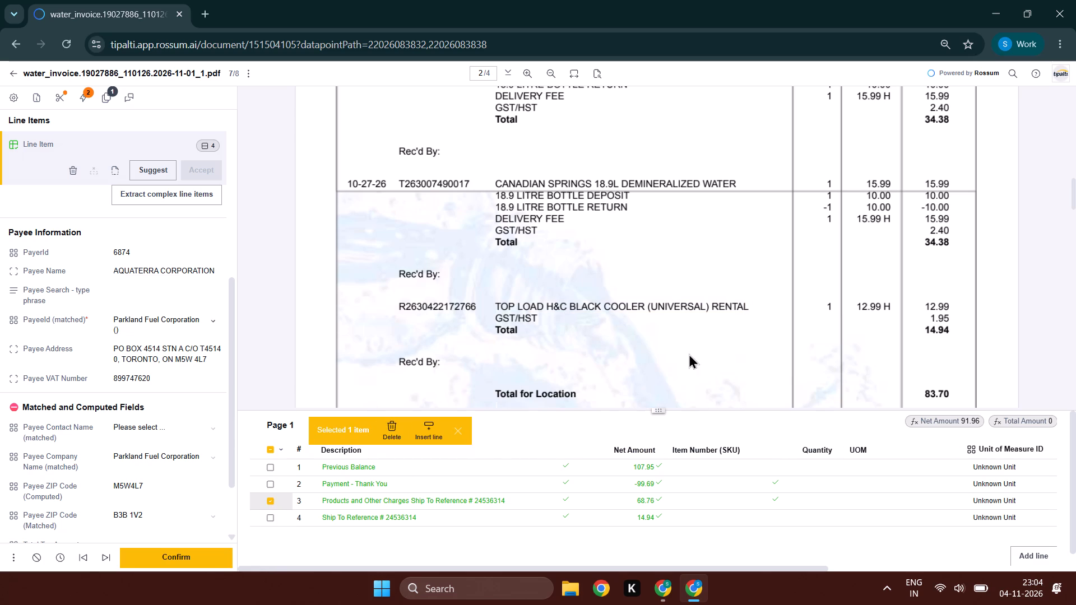
left_click(270, 516)
left_click(399, 430)
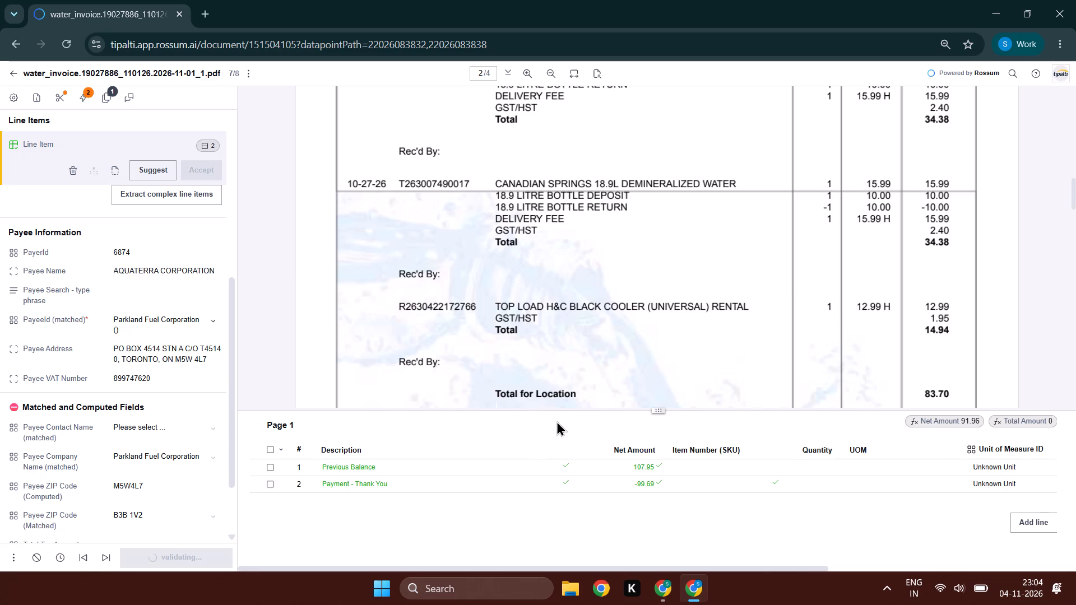
Add a line item described as CANADIAN SPRINGS 18.9L DEMINERALIZED WATER from the 10-13-26 delivery on page 2.
key("ctrl+shift+a")
key("Tab")
key("grave")
scroll(642, 158, "up", 1)
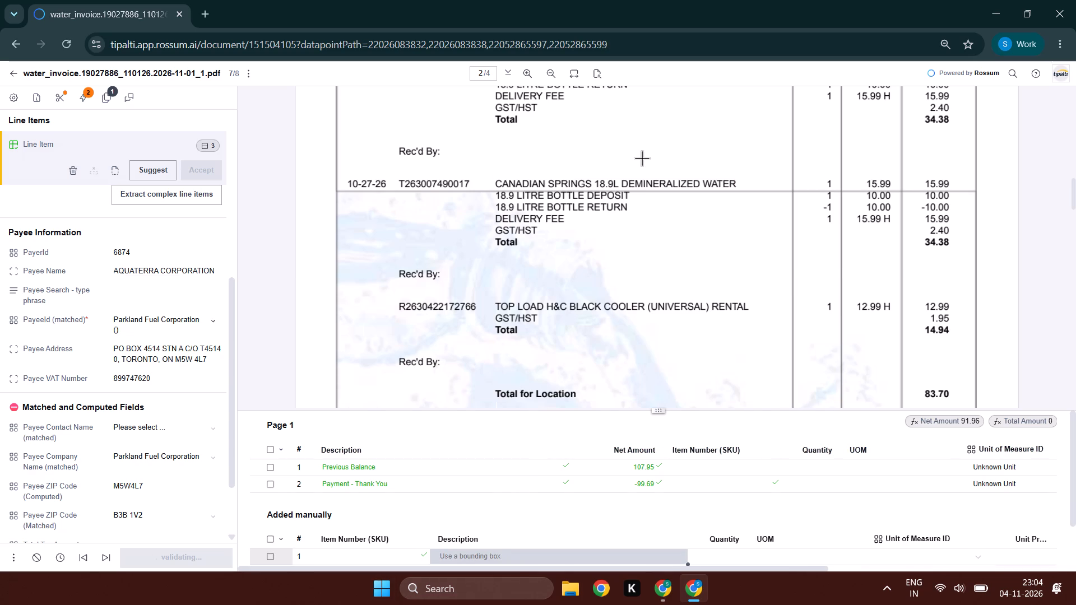
left_click(553, 139)
scroll(722, 221, "up", 2)
scroll(830, 250, "up", 1)
Capture quantity 1, unit price 15.99 and net amount 15.99 for the demineralized water line.
key("Tab")
key("Tab")
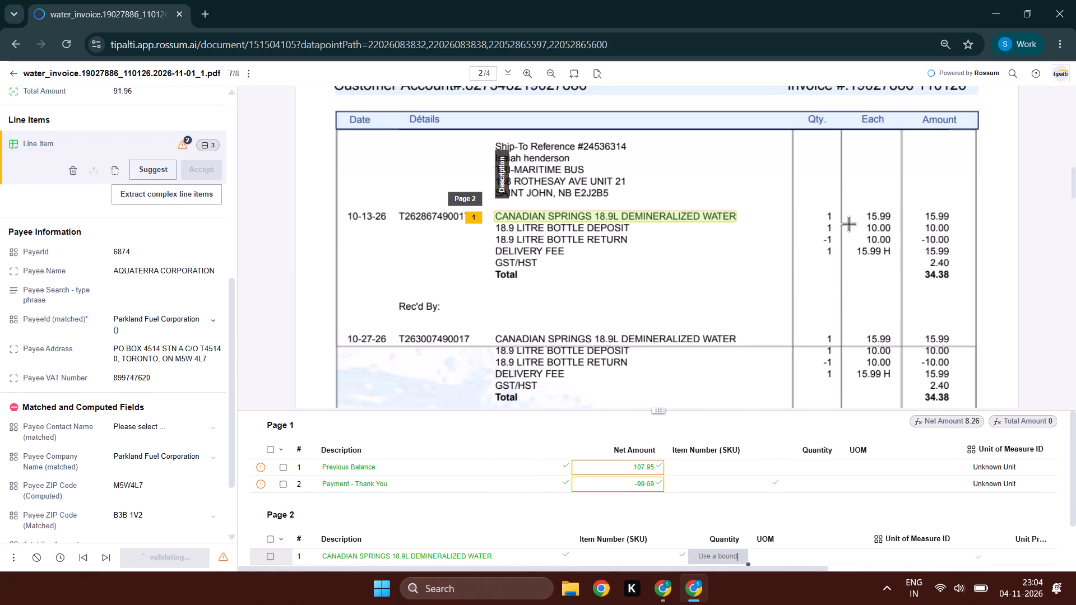
left_click(827, 217)
key("Tab")
key("Tab")
key("Tab")
key("Tab")
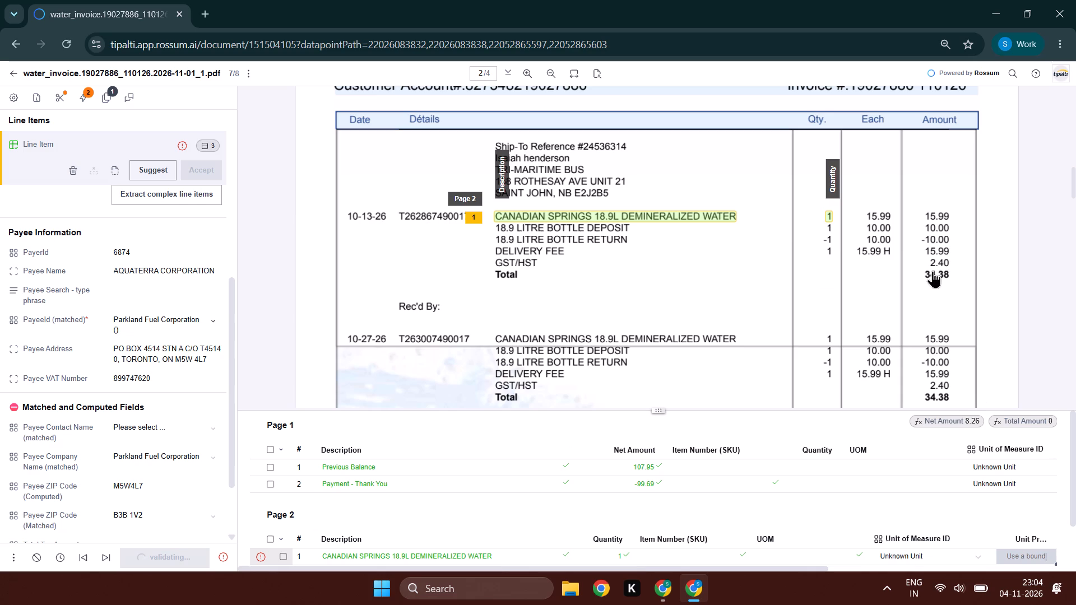
left_click(867, 214)
key("Tab")
key("Tab")
key("Tab")
key("Tab")
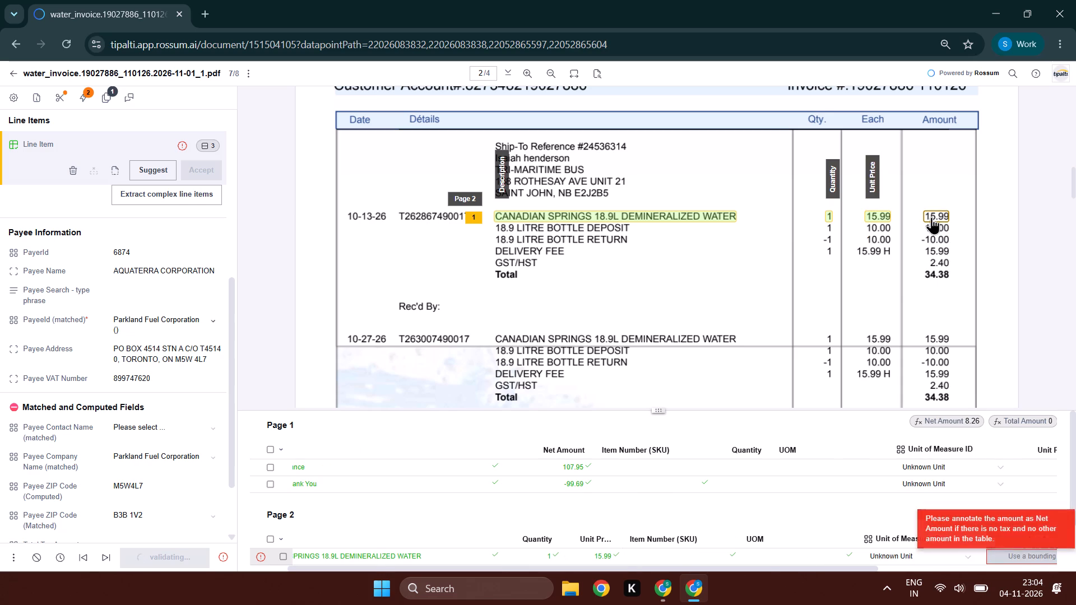
left_click(931, 217)
Add a line item for 18.9 LITRE BOTTLE DEPOSIT from the 10-13-26 delivery with quantity 1, unit price 10.00 and net amount 10.00.
key("ctrl+shift+a")
key("Tab")
left_click(600, 224)
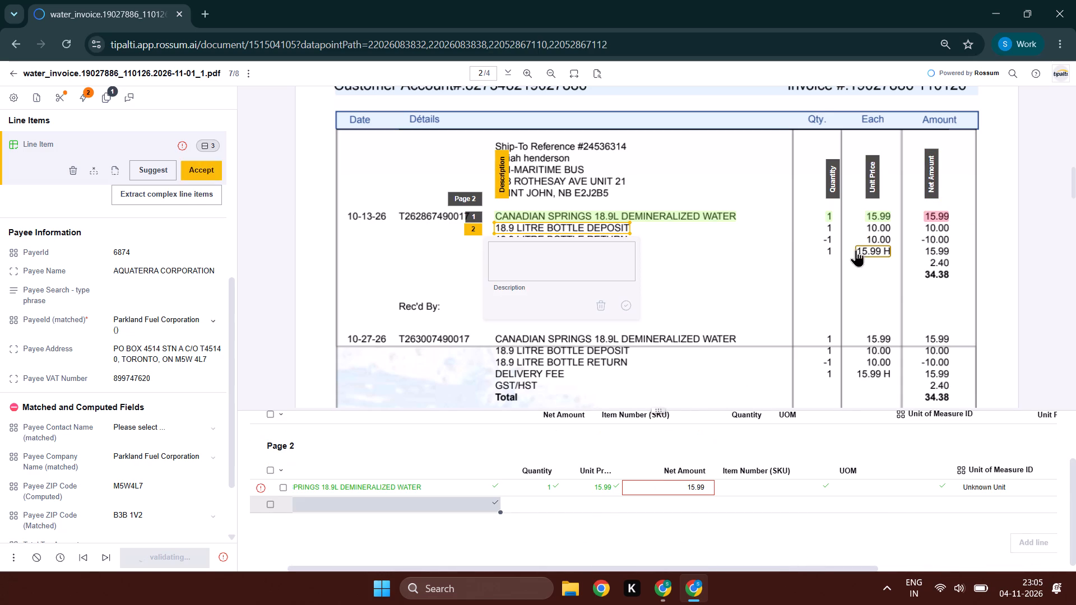
key("Tab")
left_click(825, 229)
key("Tab")
left_click(883, 228)
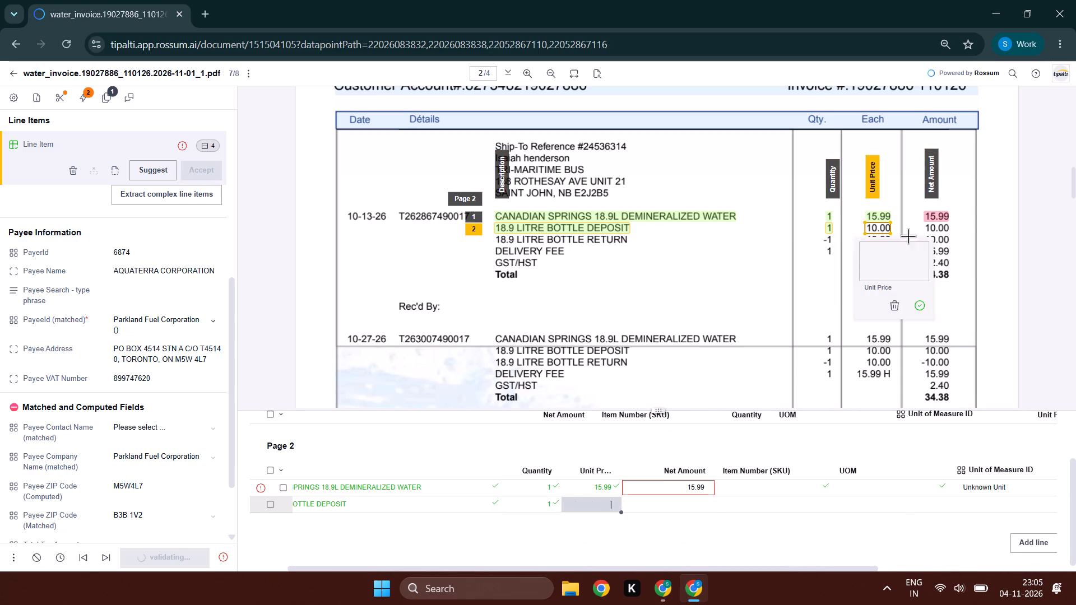
key("Tab")
left_click(932, 234)
left_click(933, 231)
Add a line item described as 18.9 LITRE BOTTLE RETURN from the 10-13-26 delivery on page 2.
key("ctrl+shift+a")
key("Tab")
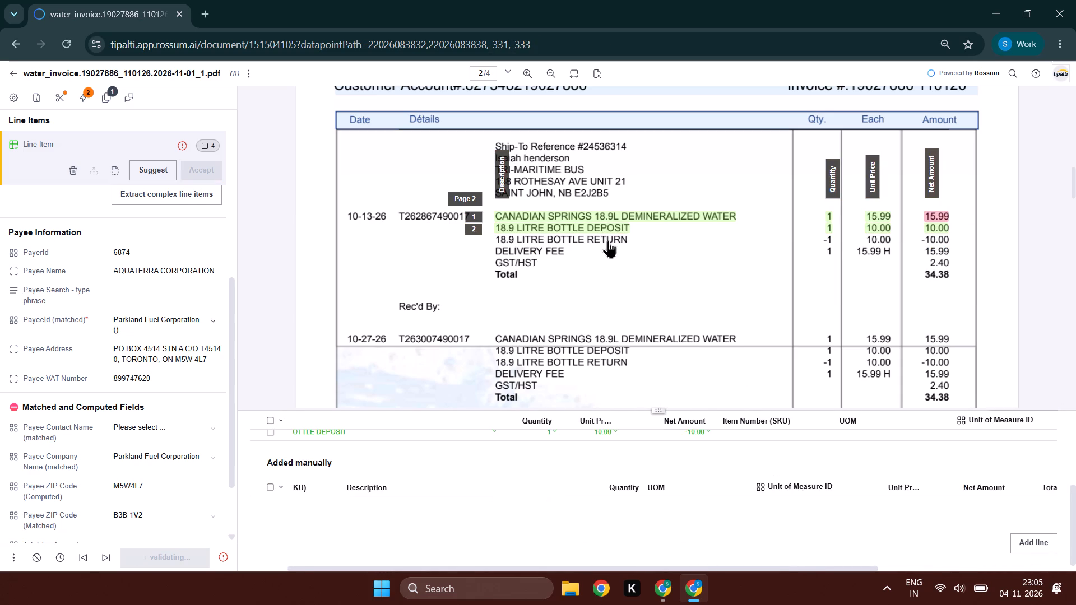
left_click(608, 240)
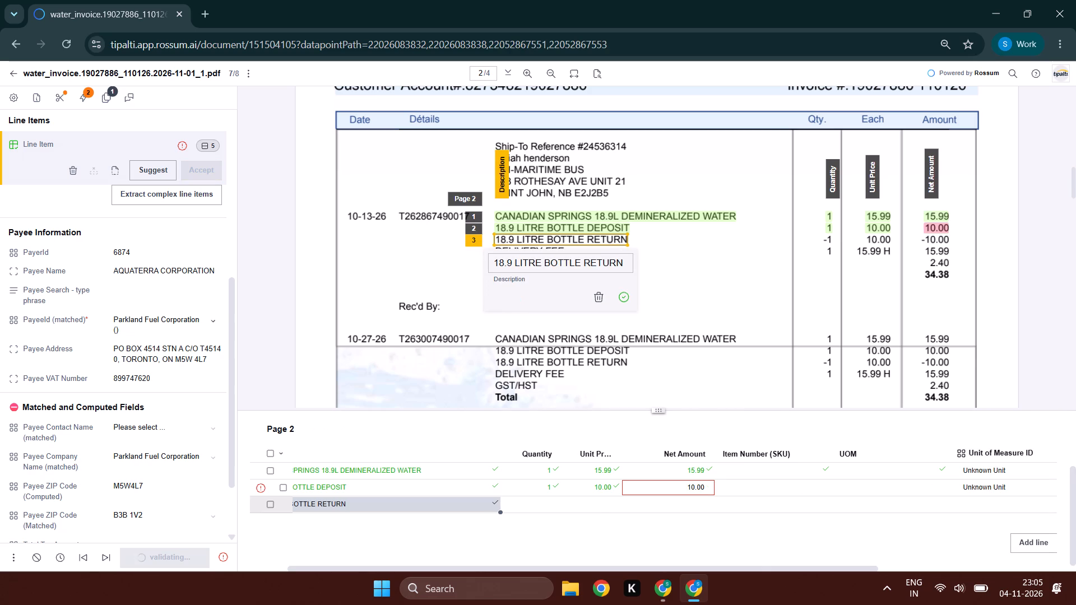
key("Tab")
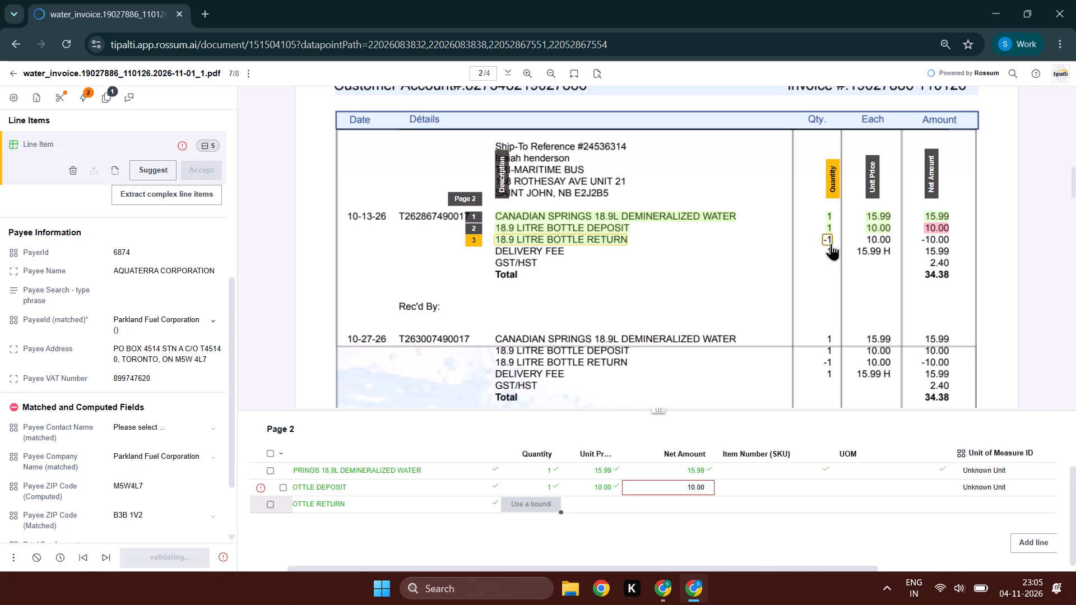
Capture quantity -1, unit price 10.00 and net amount -10.00 for the 18.9 LITRE BOTTLE RETURN line.
left_click(831, 243)
key("Tab")
left_click(877, 239)
key("Tab")
left_click(933, 243)
Add a DELIVERY FEE line item from the 10-13-26 delivery with quantity 1, unit price 15.99 and net amount 15.99.
key("ctrl+shift+a")
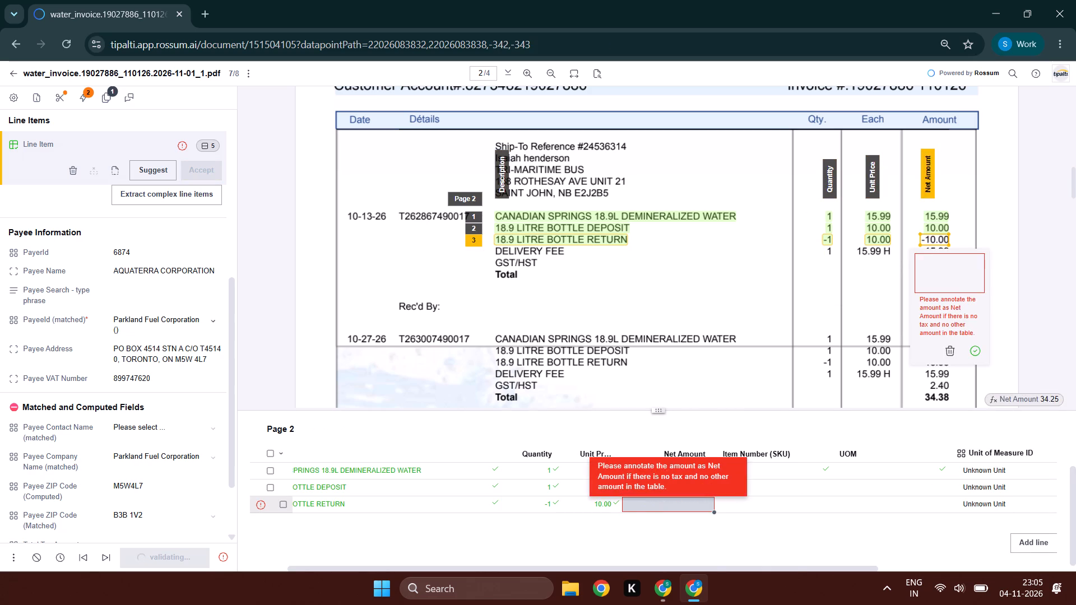
key("Tab")
left_click(544, 249)
key("Tab")
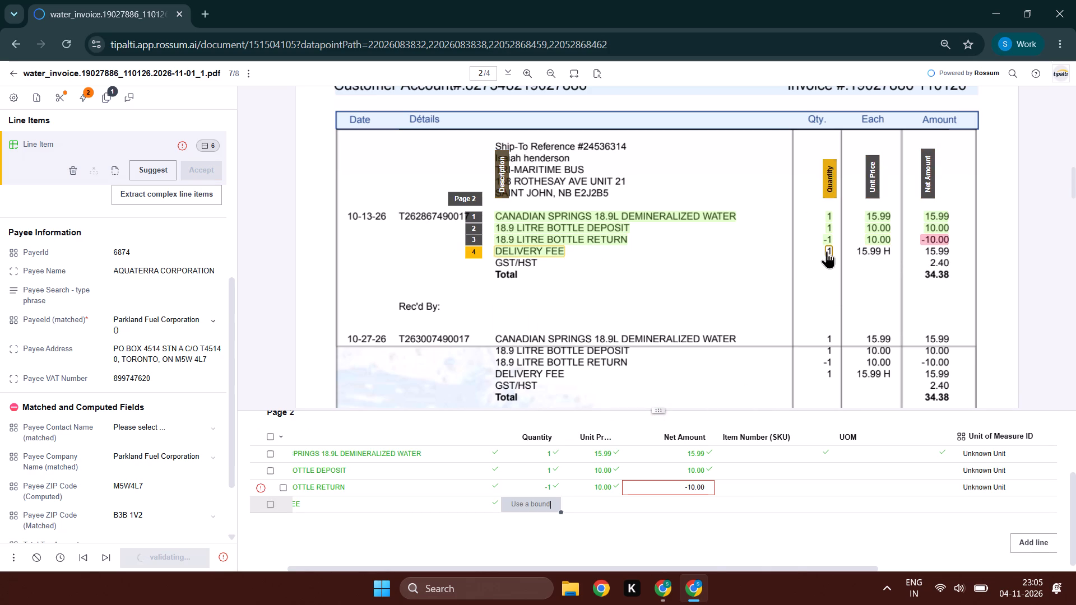
left_click(827, 251)
key("Tab")
left_click(856, 252)
key("Tab")
left_click(927, 252)
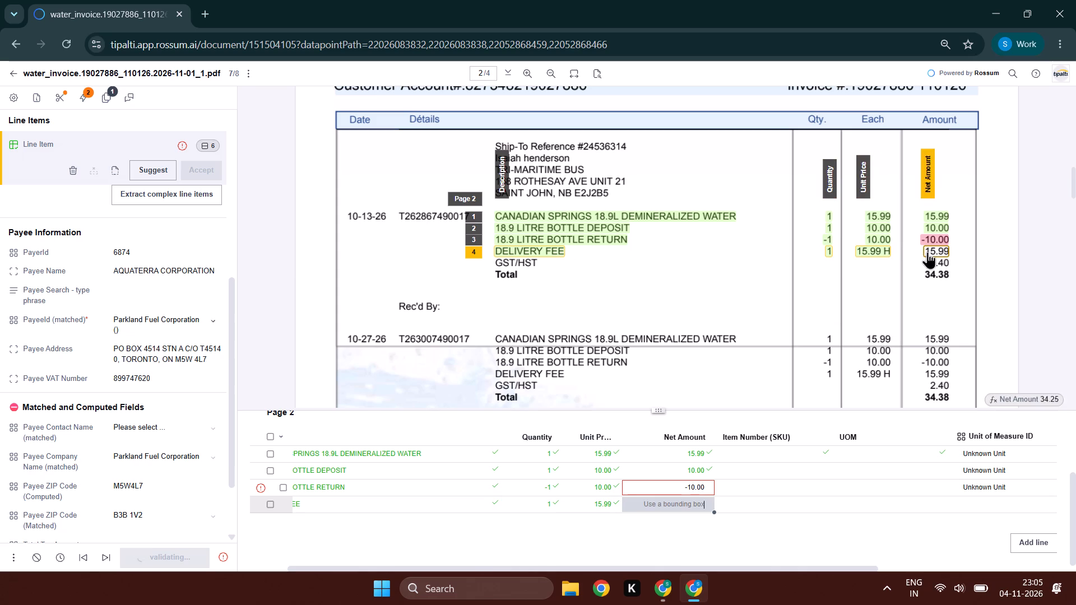
key("Tab")
Add a GST/HST line item from the 10-13-26 delivery with net amount 2.40, leaving quantity and unit price empty.
key("ctrl+shift+a")
key("Tab")
left_click(513, 264)
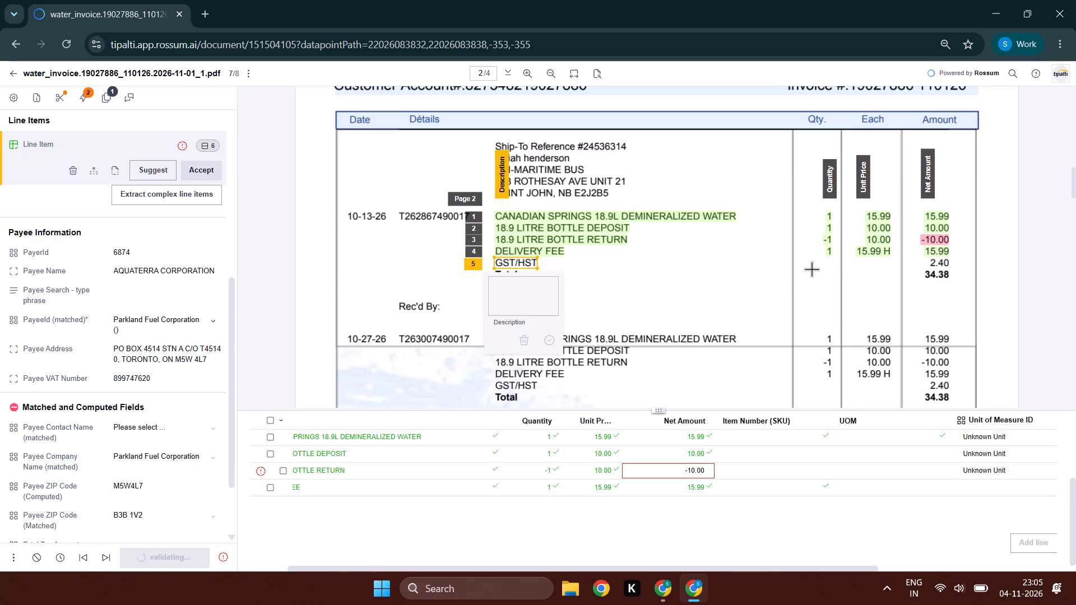
key("Tab")
key("Tab")
key("Tab")
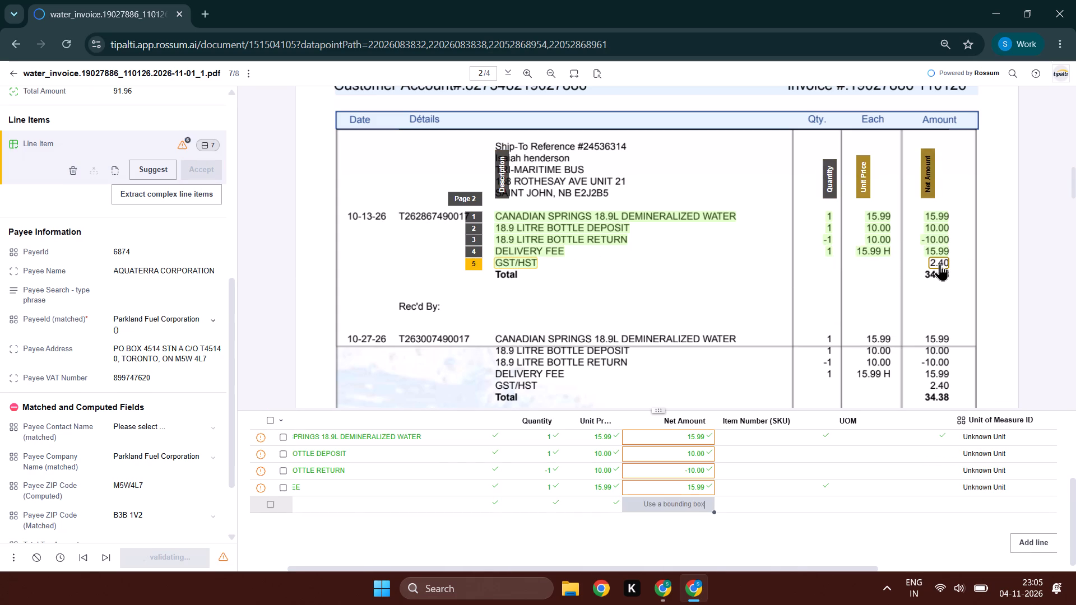
left_click(940, 263)
key("Tab")
double_click(155, 174)
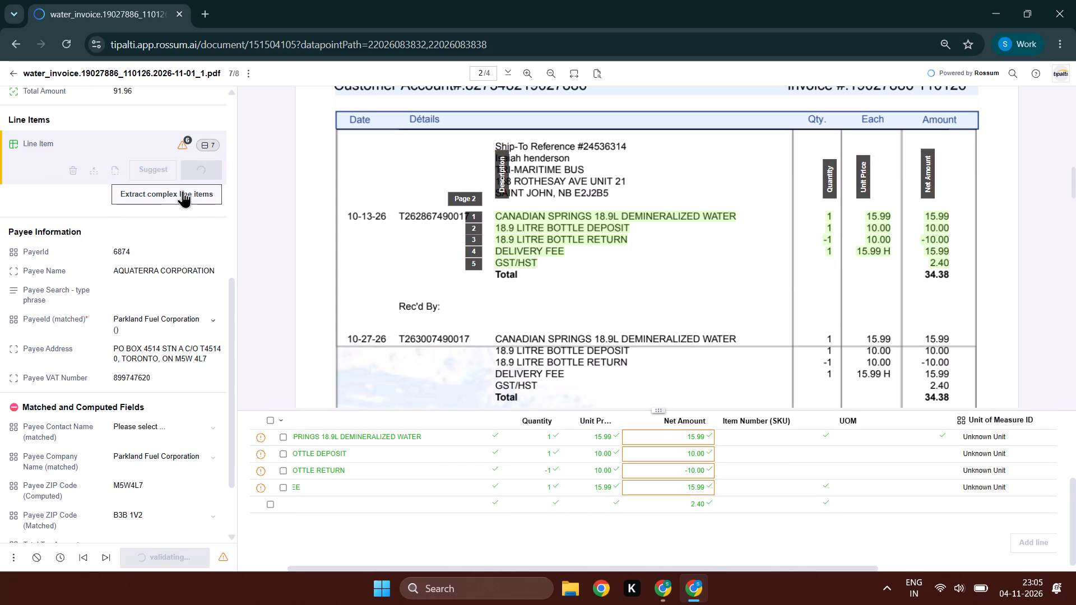
key("alt+Tab")
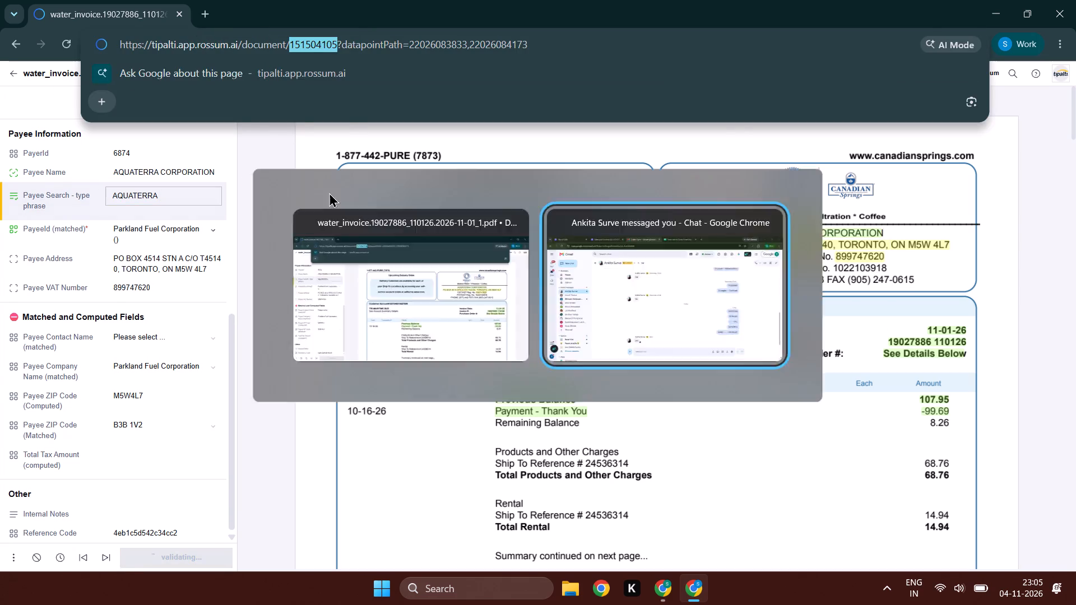
left_click(240, 3)
key("ctrl+v")
left_click(444, 279, "ctrl")
left_click(450, 274, "ctrl")
key("ctrl+v")
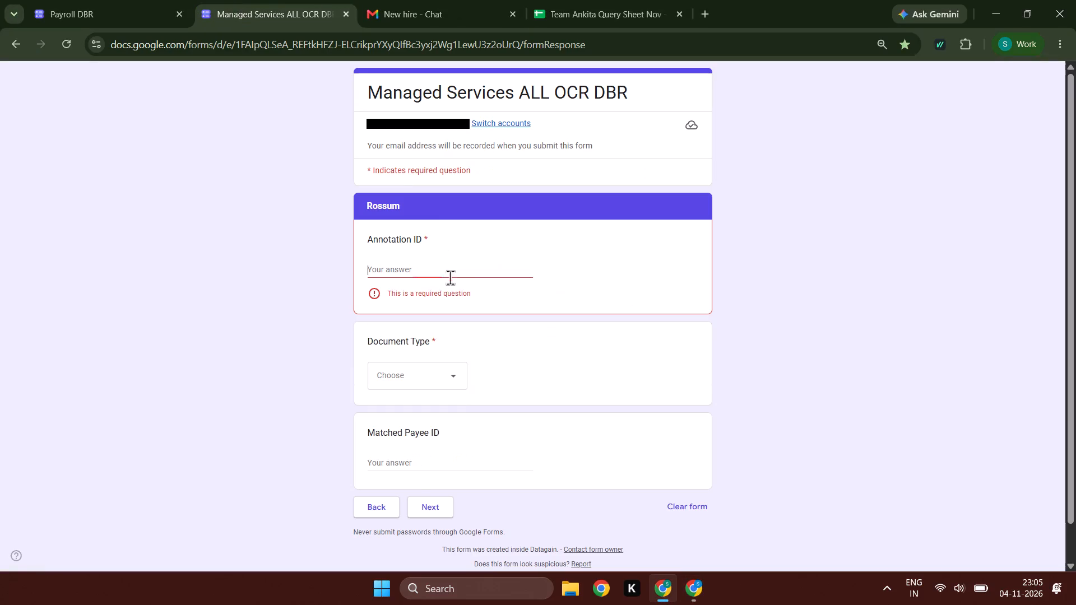
Choose the document type in the DBR form and proceed to the Invoice Details section.
left_click_drag(424, 356, 425, 363)
left_click(427, 390)
double_click(430, 486)
Copy the payer name TriMaritimeBusNetworkInc from the Rossum document into the DBR form's Payer field.
key("alt+Tab")
scroll(133, 320, "up", 10)
left_click(157, 144)
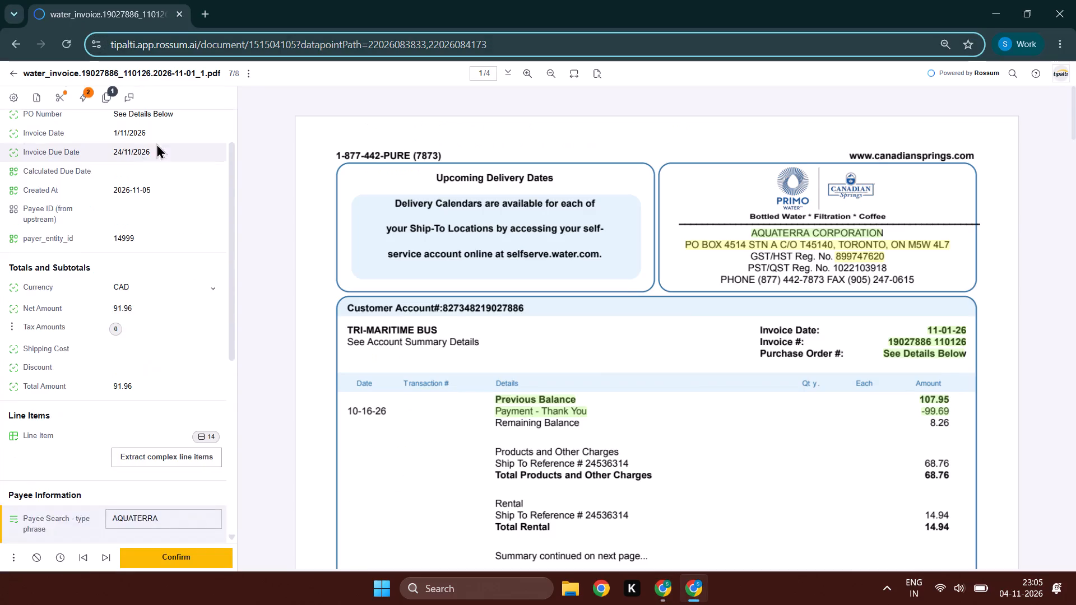
scroll(119, 208, "up", 6)
left_click(128, 155)
key("ctrl+c")
key("ctrl+c")
key("alt+Tab")
left_click(405, 264, "ctrl")
key("ctrl+v")
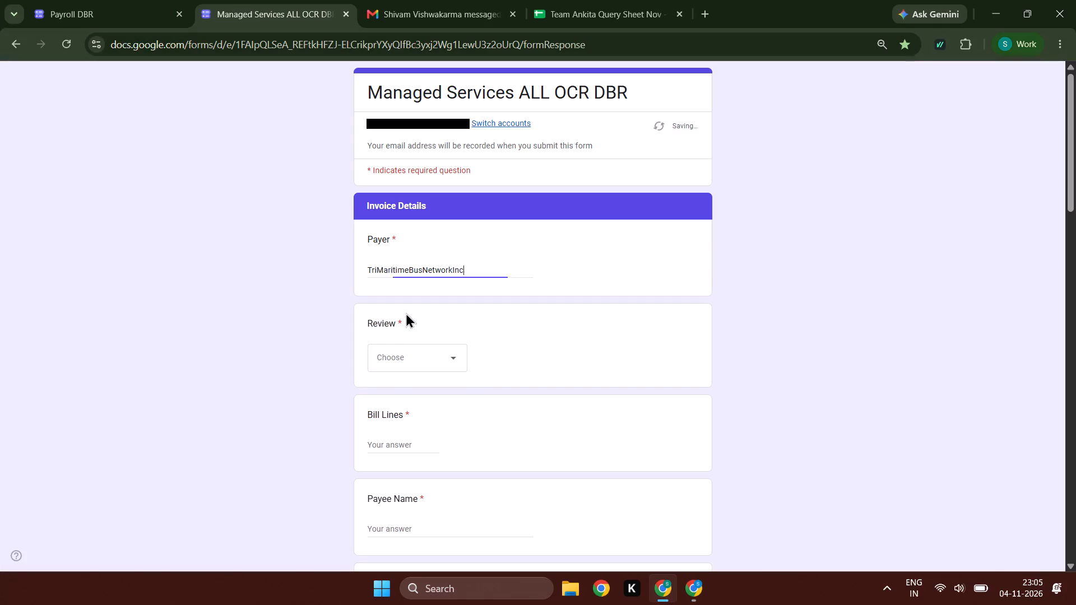
In the DBR form, choose the review option for the TriMaritimeBusNetworkInc invoice and enter 14 bill lines.
left_click(396, 349)
left_click(393, 415)
double_click(398, 438)
key("alt+Tab")
scroll(2, 415, "down", 3)
key("alt+Tab")
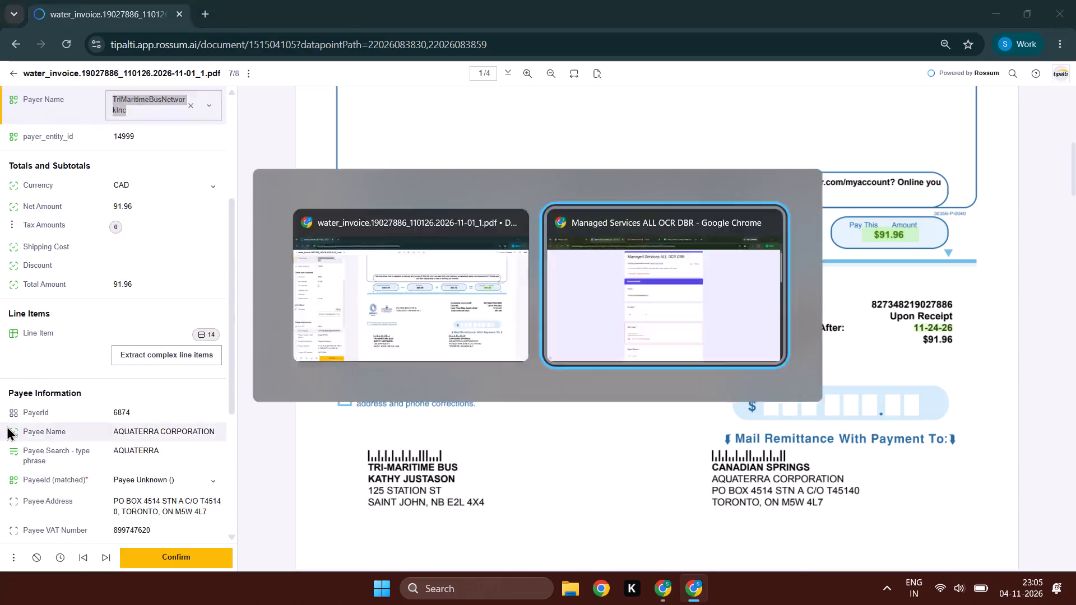
type("14")
key("Tab")
Copy the matched payee, Payee Unknown (), from the Primo Water invoice into the form's payee name.
key("alt+Tab")
left_click(157, 467)
key("Tab")
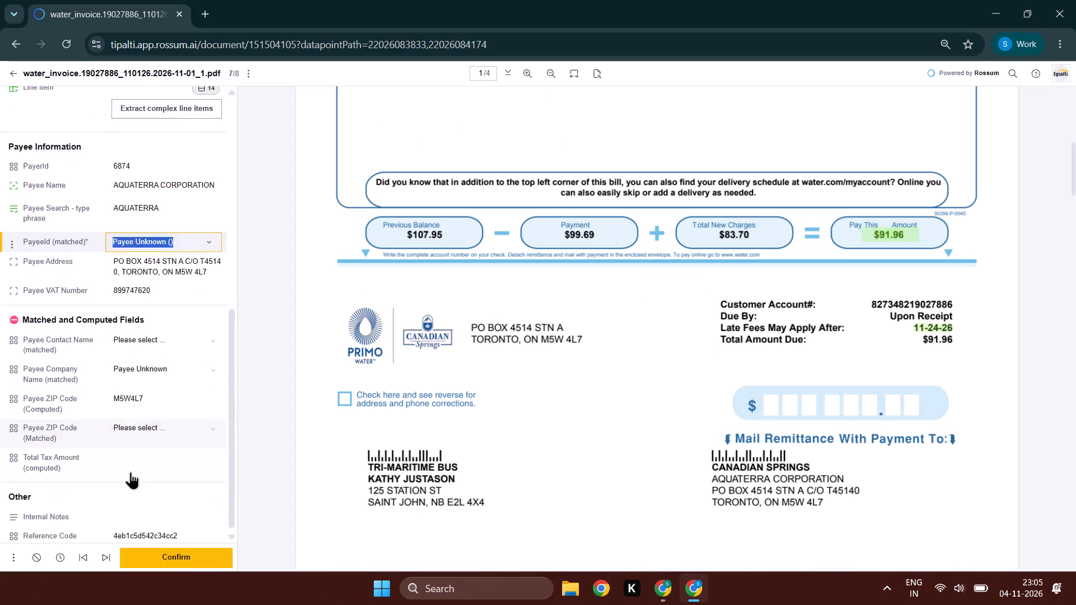
key("ctrl+c")
key("alt+Tab")
key("ctrl+v")
key("Tab")
key("alt+Tab")
scroll(109, 335, "up", 9)
left_click_drag(201, 187, 179, 187)
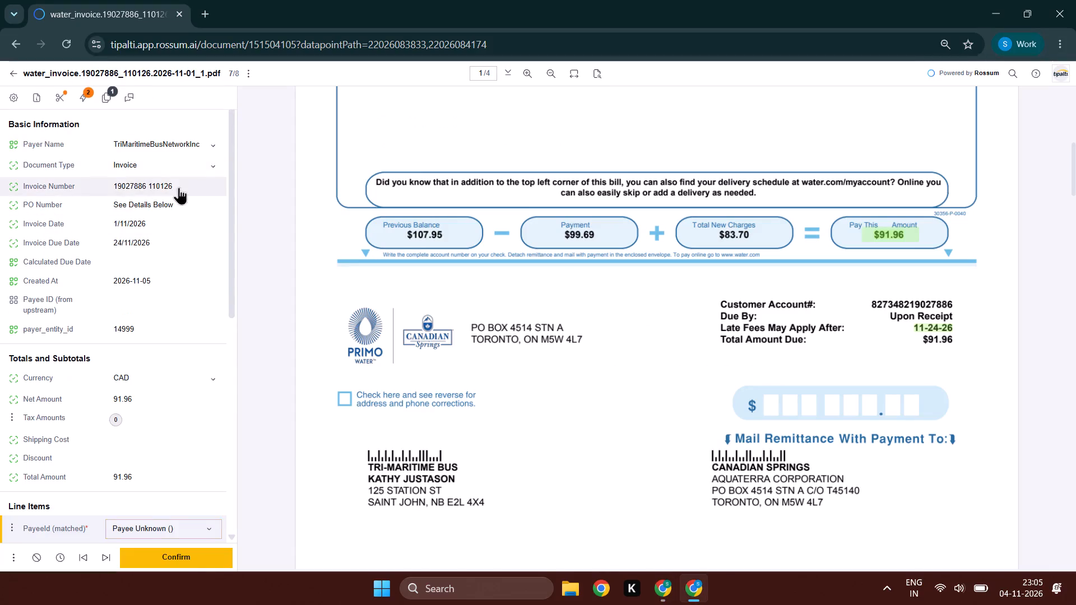
left_click_drag(179, 187, 87, 187)
key("ctrl+c")
key("ctrl+c")
key("alt+Tab")
key("ctrl+v")
key("Tab")
Enter the invoice date 01/11/2026 and the due date 24/11/2026 in the DBR form.
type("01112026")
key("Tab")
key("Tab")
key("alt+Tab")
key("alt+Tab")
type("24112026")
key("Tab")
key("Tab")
Copy the invoice's net amount of 91.96 into the form's net and total amount answers.
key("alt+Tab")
left_click_drag(175, 374, 90, 376)
key("ctrl+c")
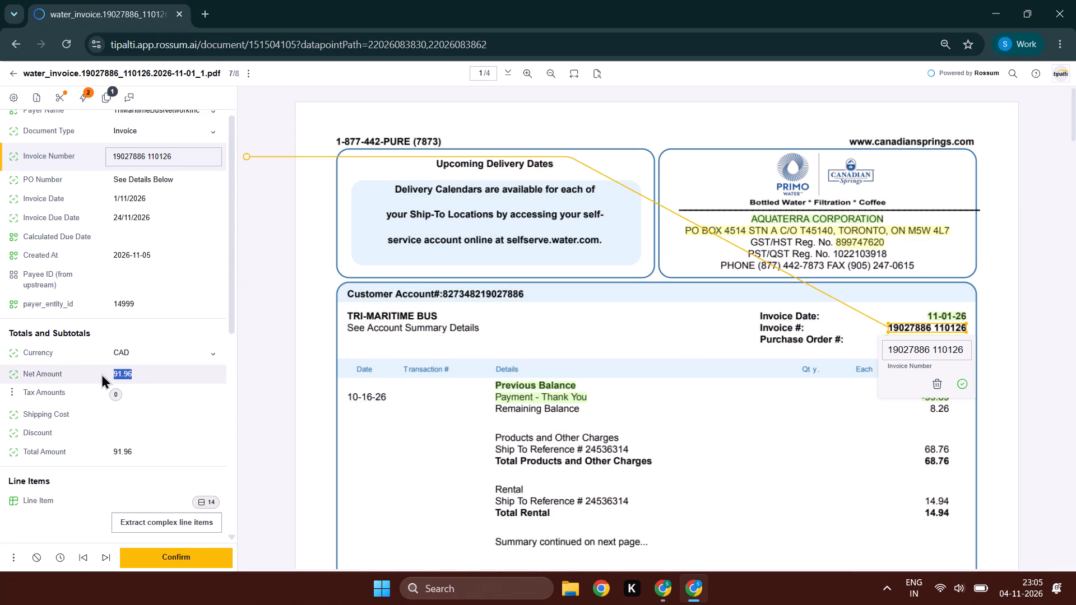
key("alt+Tab")
scroll(556, 334, "down", 5, "alt")
key("Tab")
key("Tab")
key("Tab")
key("Tab")
key("ctrl+v")
key("shift+Tab")
key("ctrl+v")
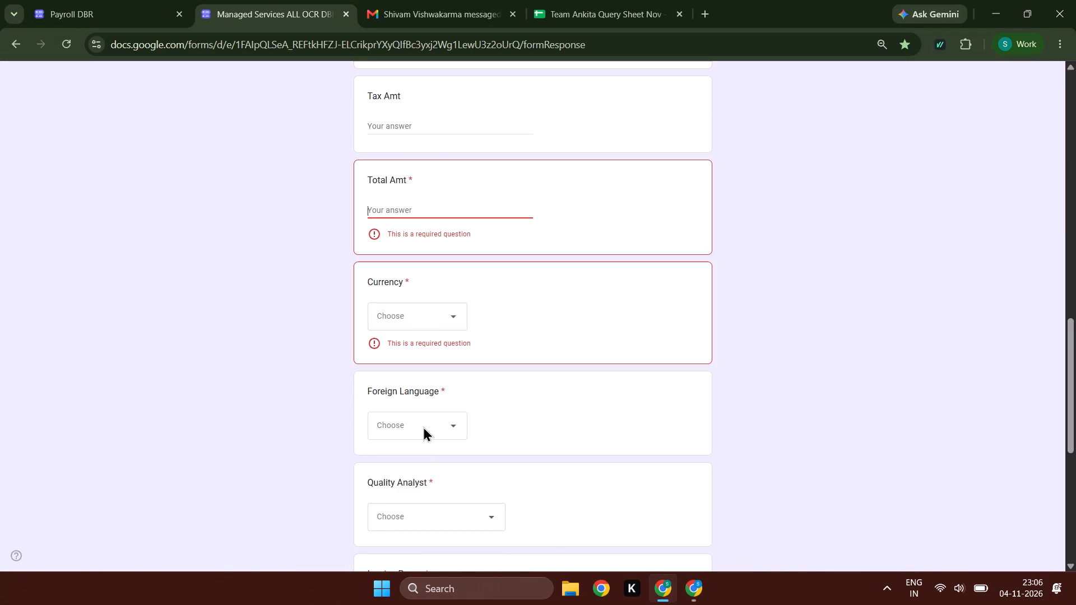
Set the form's currency to USD, and both foreign language and quality analyst to NA.
key("Tab")
key("grave")
key("alt+Tab")
scroll(25, 333, "up", 1)
key("alt+Tab")
type("CA")
key("Tab")
type("NN")
key("Tab")
type("NNN")
key("shift+Tab")
key("shift+Tab")
type("US")
key("Tab")
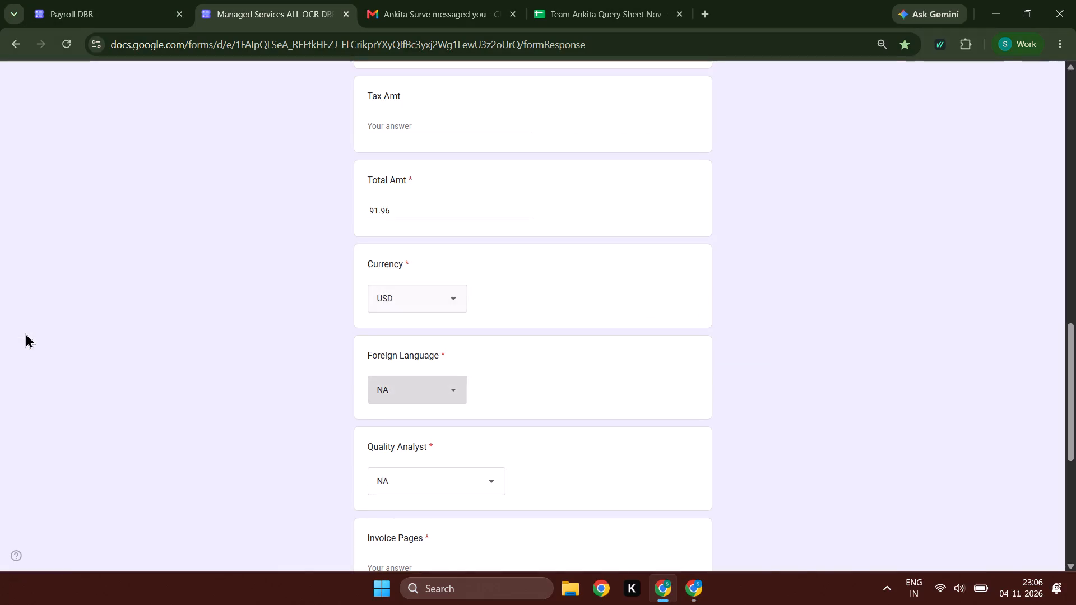
Enter 1 for the invoice pages, complete the remaining answers and submit the DBR response.
key("Tab")
key("Tab")
key("1")
key("Tab")
key("n")
key("Tab")
key("Tab")
key("space")
key("Tab")
key("Tab")
key("space")
Switch to Rossum and confirm the Primo Water invoice.
key("alt+Tab")
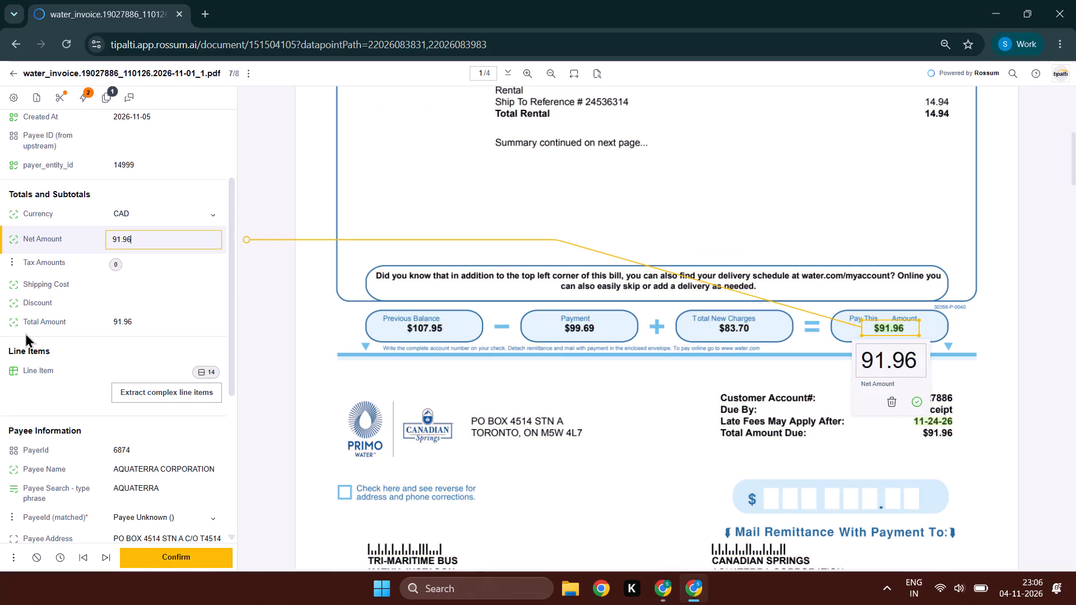
double_click(132, 550)
Start another DBR response, record the email, choose Rossum as the OCR and continue to the Annotation ID question.
key("alt+Tab")
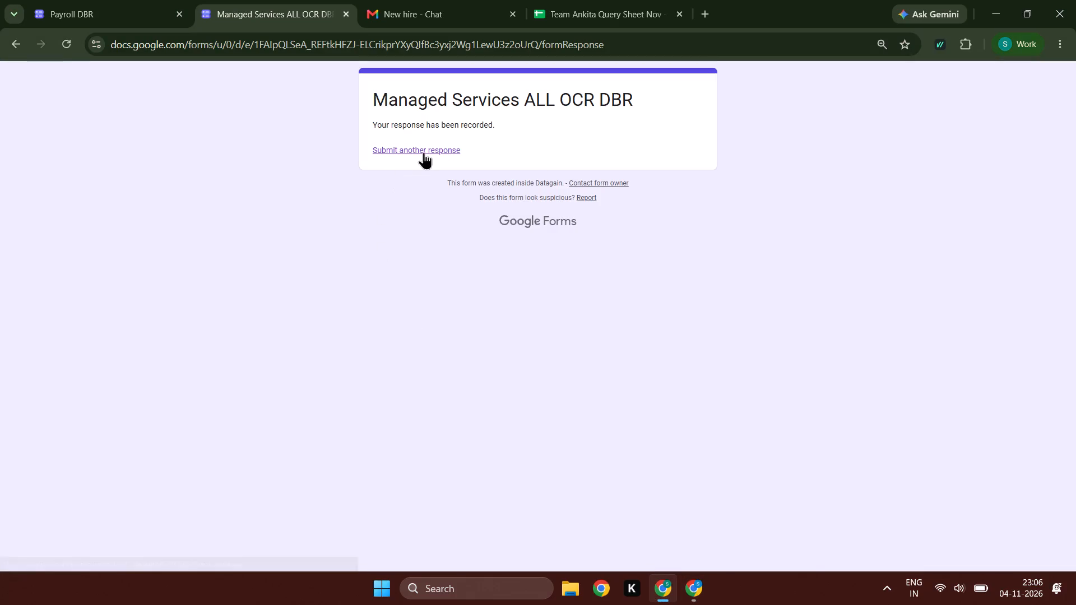
double_click(424, 152)
left_click(403, 256)
left_click(419, 511)
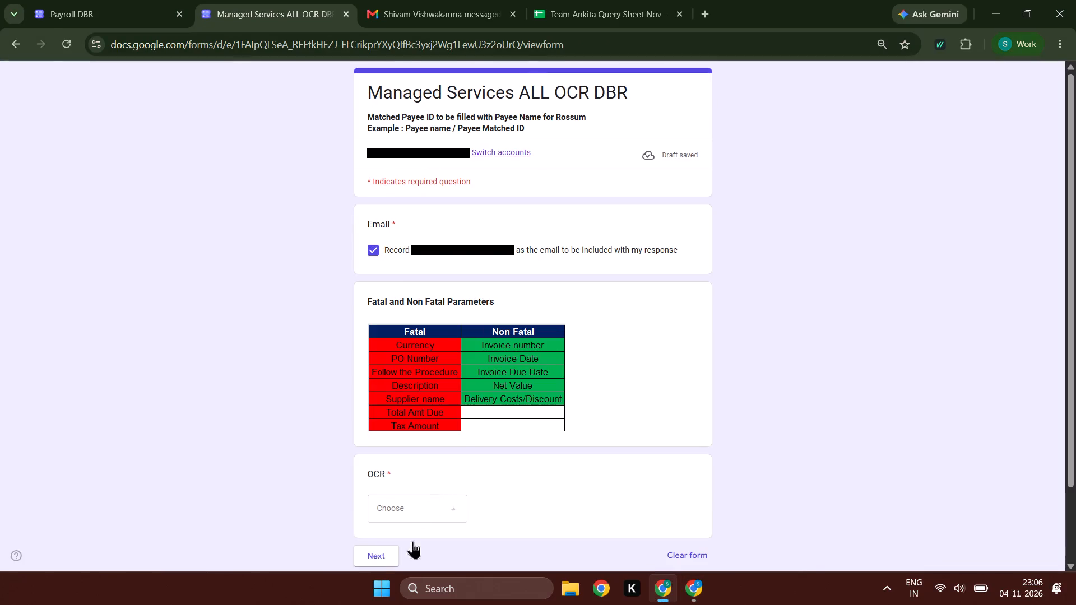
left_click(414, 542)
double_click(374, 559)
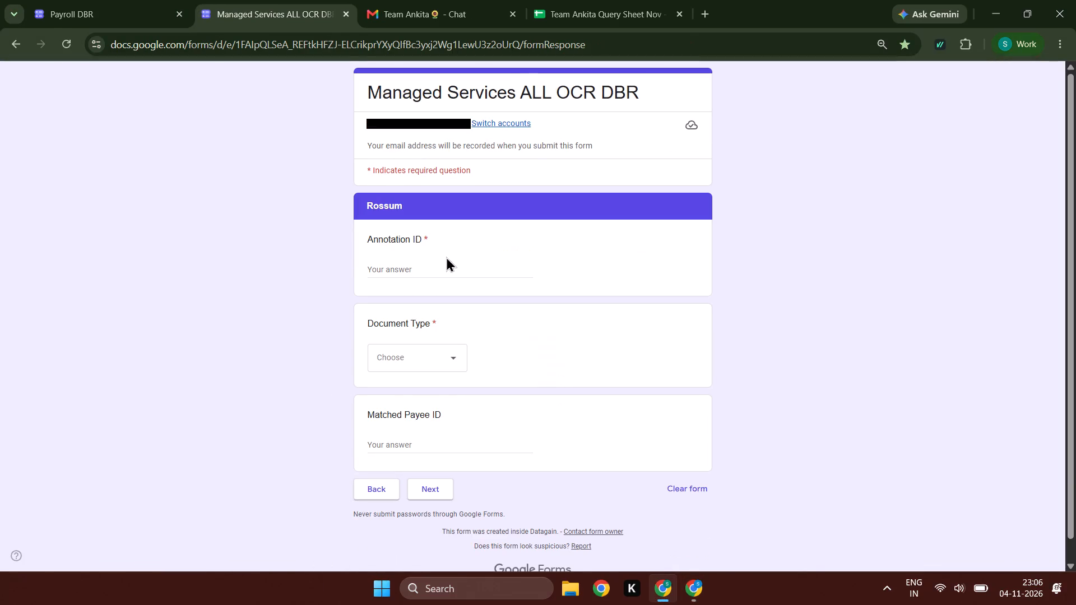
left_click(446, 267)
Switch to Rossum and examine the pages of the Patz-Hall warehousing charge report.
key("alt+Tab")
scroll(569, 404, "down", 2)
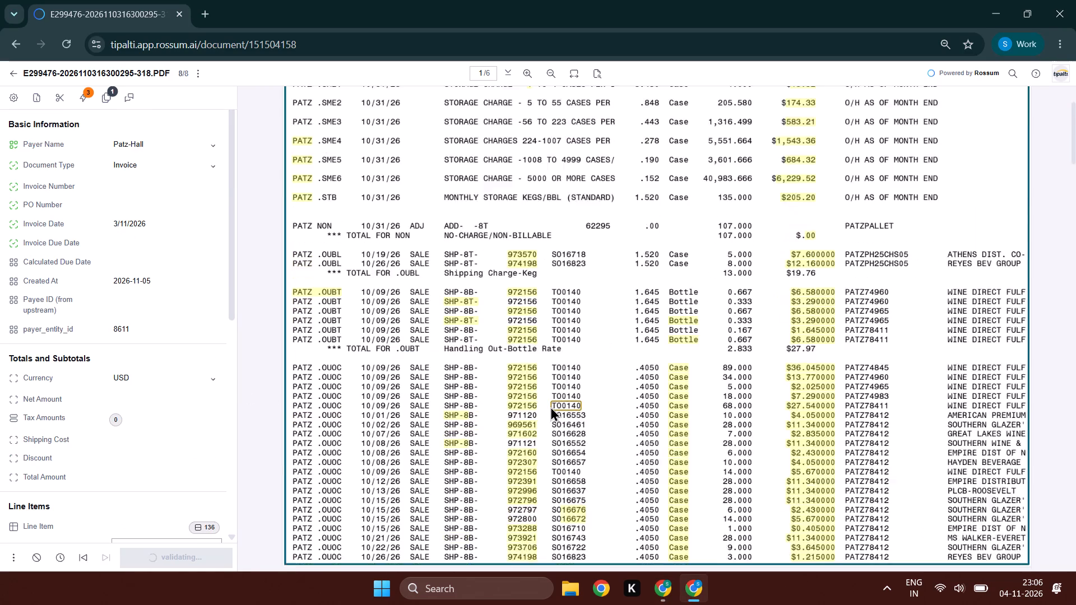
scroll(550, 406, "down", 2)
scroll(549, 407, "up", 7)
scroll(586, 414, "down", 2)
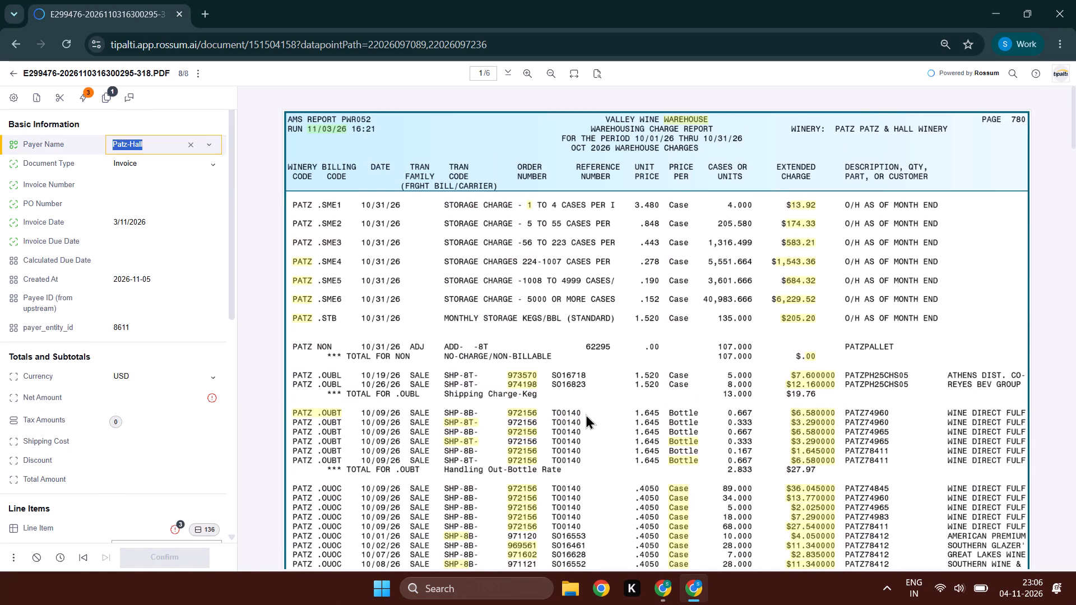
scroll(586, 414, "down", 3)
scroll(586, 414, "up", 3)
scroll(589, 412, "down", 18)
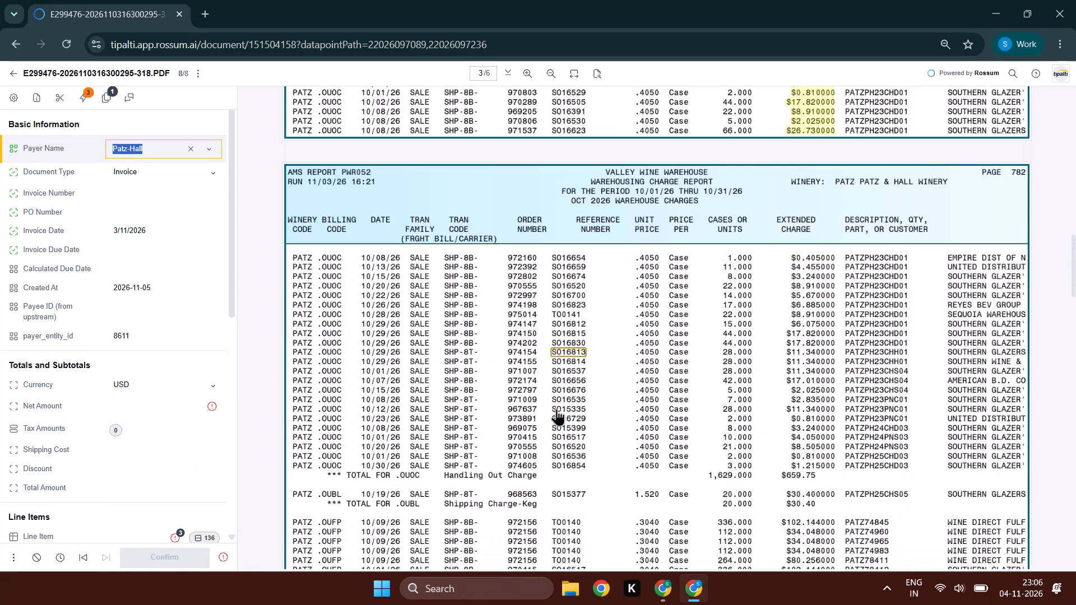
scroll(548, 403, "down", 16)
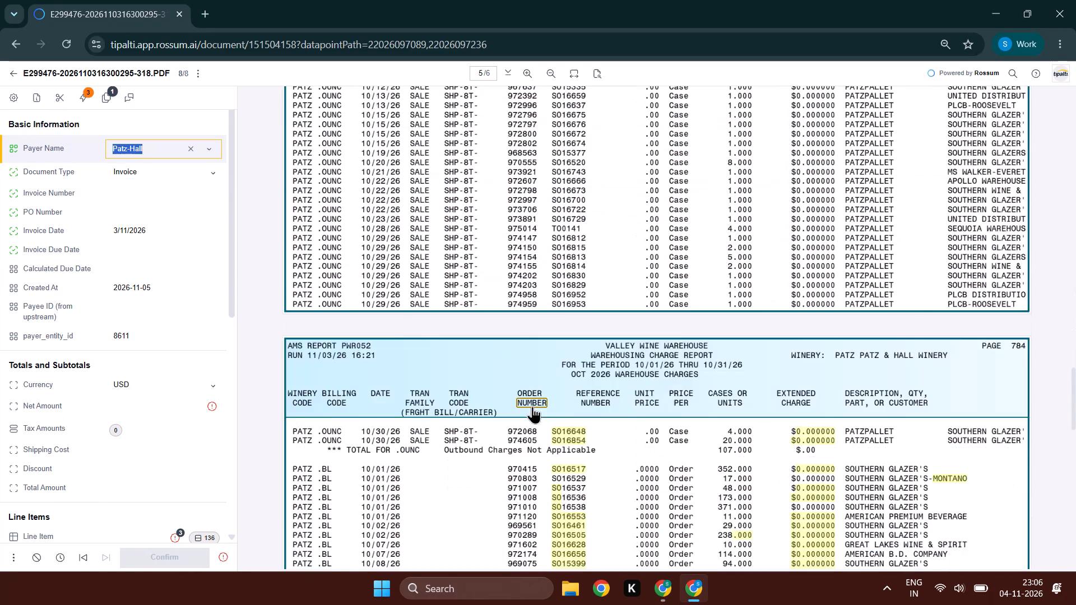
scroll(532, 406, "down", 9)
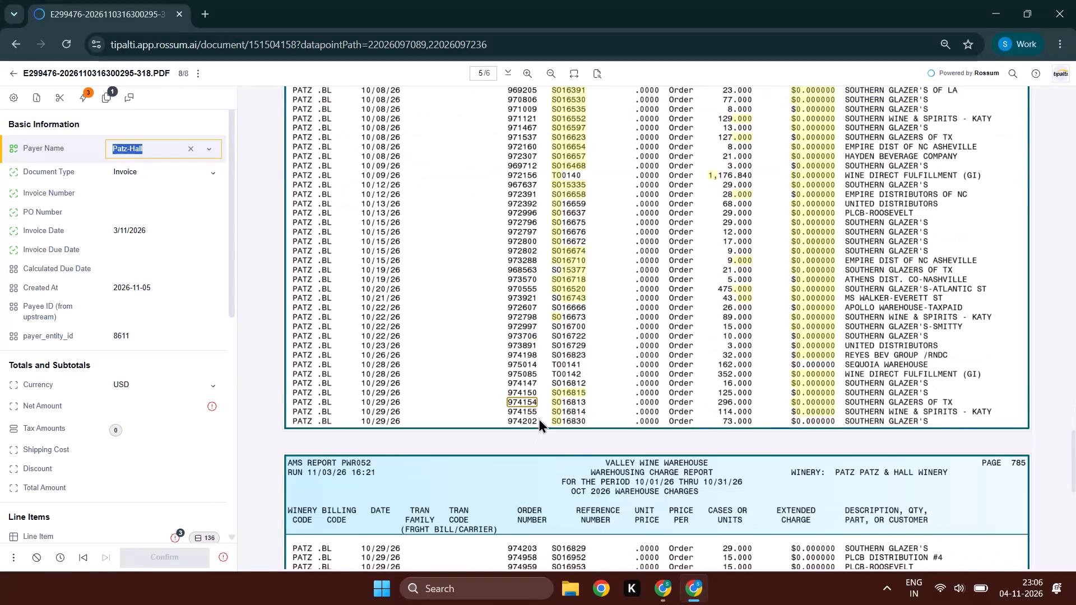
double_click(285, 44, "ctrl")
key("ctrl+c")
key("ctrl+c")
key("alt+Tab")
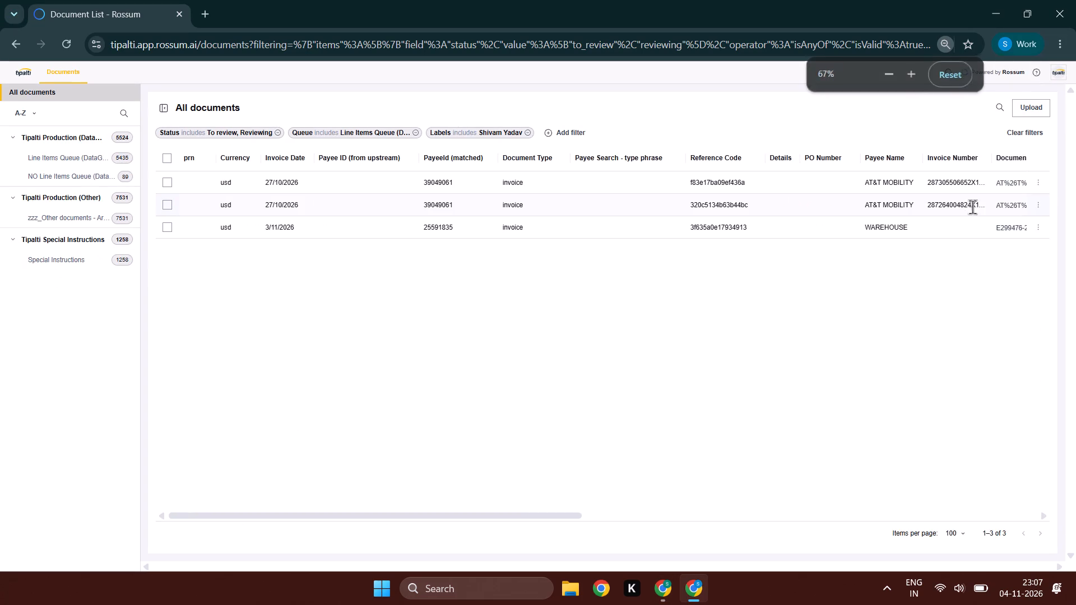
left_click(1013, 183)
left_click(270, 42, "ctrl")
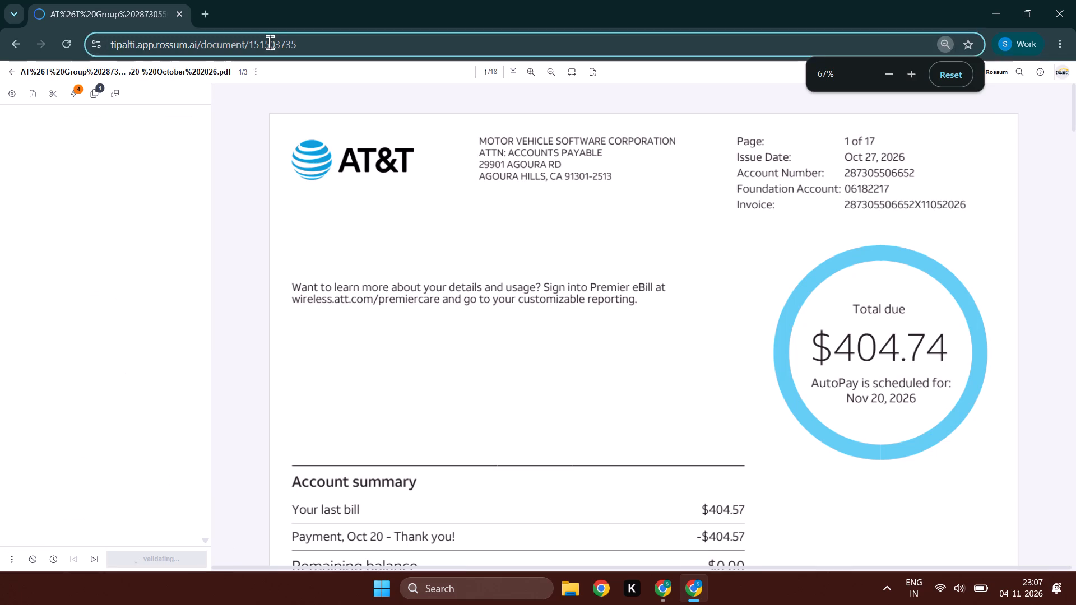
double_click(279, 42, "ctrl")
key("ctrl+c")
key("ctrl+c")
key("alt+Tab")
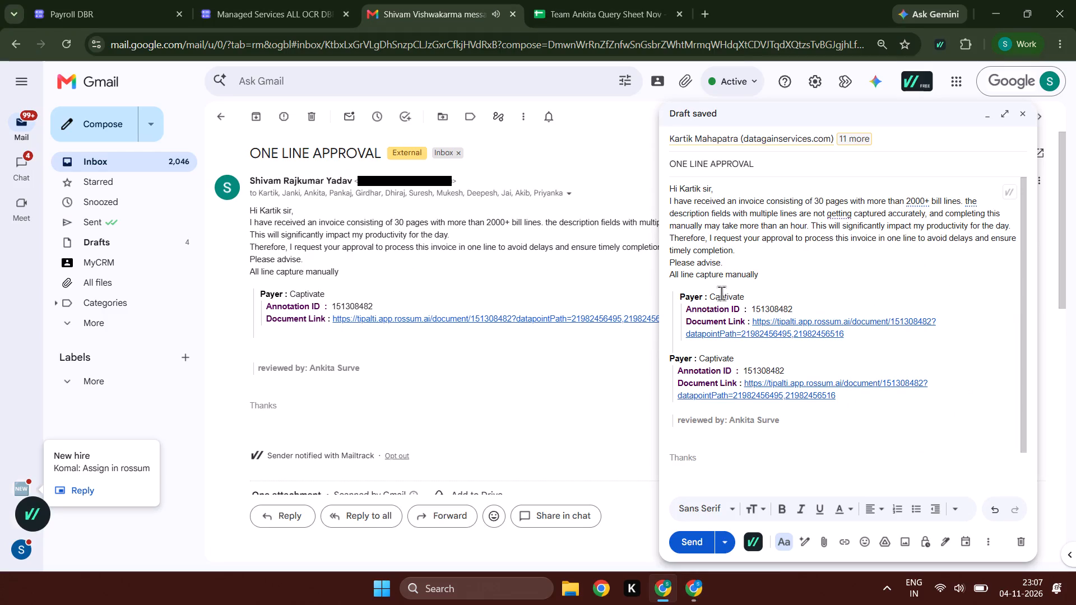
double_click(768, 310)
key("ctrl+v")
Copy the payer name Vitu from the Rossum invoice into both Payer lines of the email draft, keeping each on one line.
key("alt+Tab")
scroll(18, 146, "up", 4)
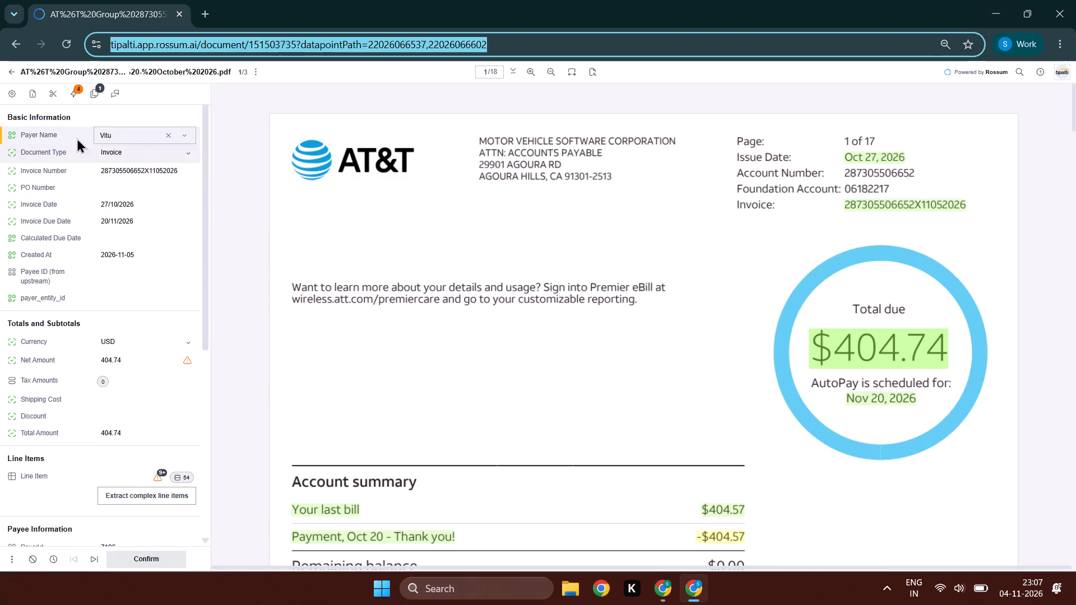
left_click(106, 132)
key("ctrl+c")
key("ctrl+c")
key("alt+Tab")
double_click(734, 296, "ctrl")
key("ctrl+v")
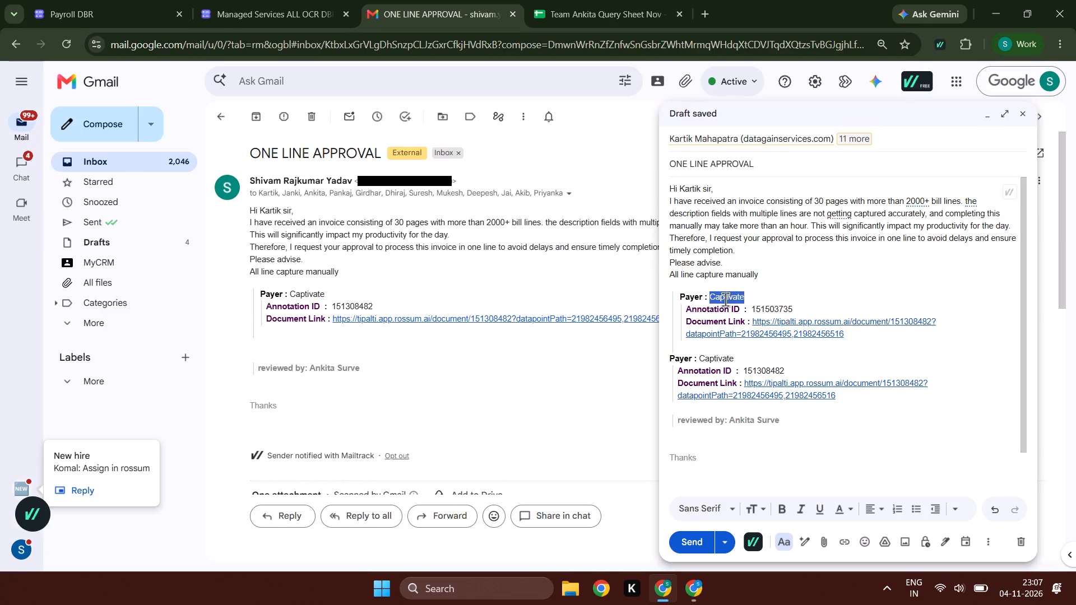
key("Tab")
key("alt+Tab")
key("alt+Tab")
double_click(723, 371)
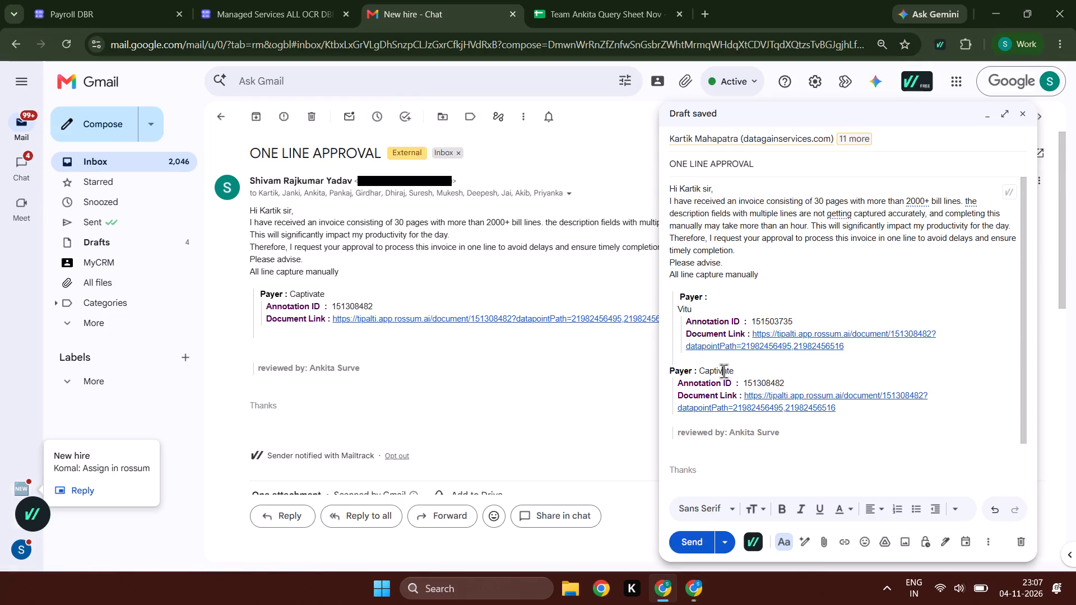
key("ctrl+v")
left_click(675, 310)
key("BackSpace")
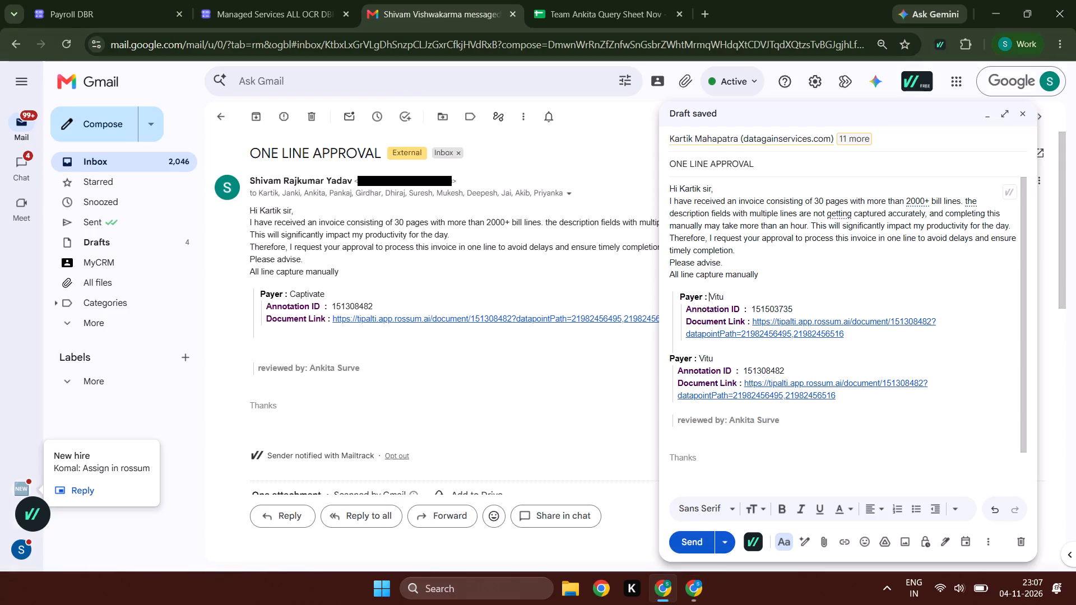
Replace the first block's Document Link with the full Rossum URL of invoice 151503735, on the same line as its label.
key("alt+Tab")
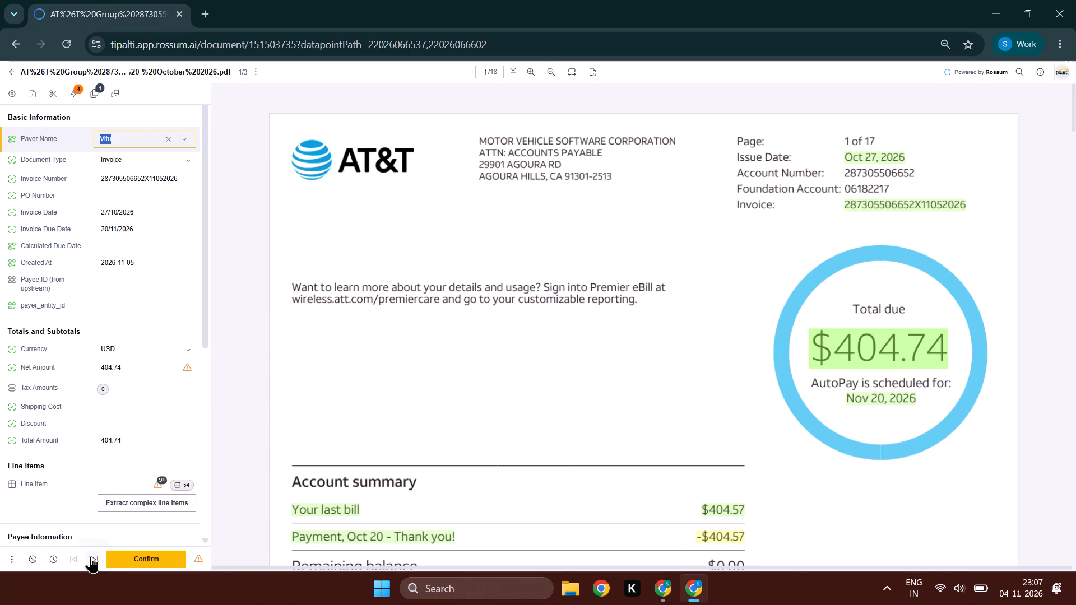
left_click(90, 556)
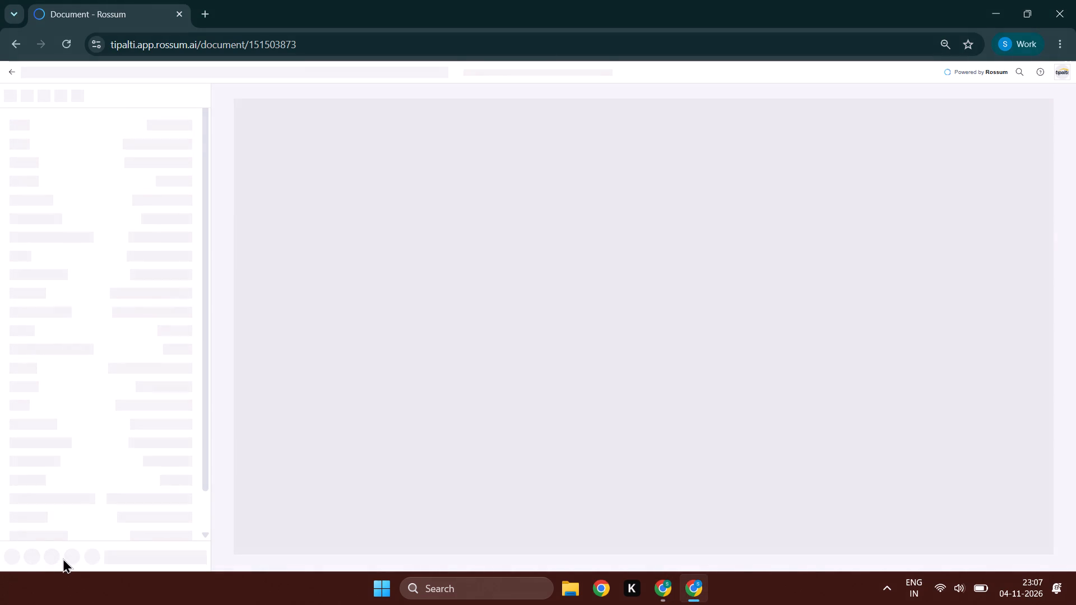
left_click(68, 557)
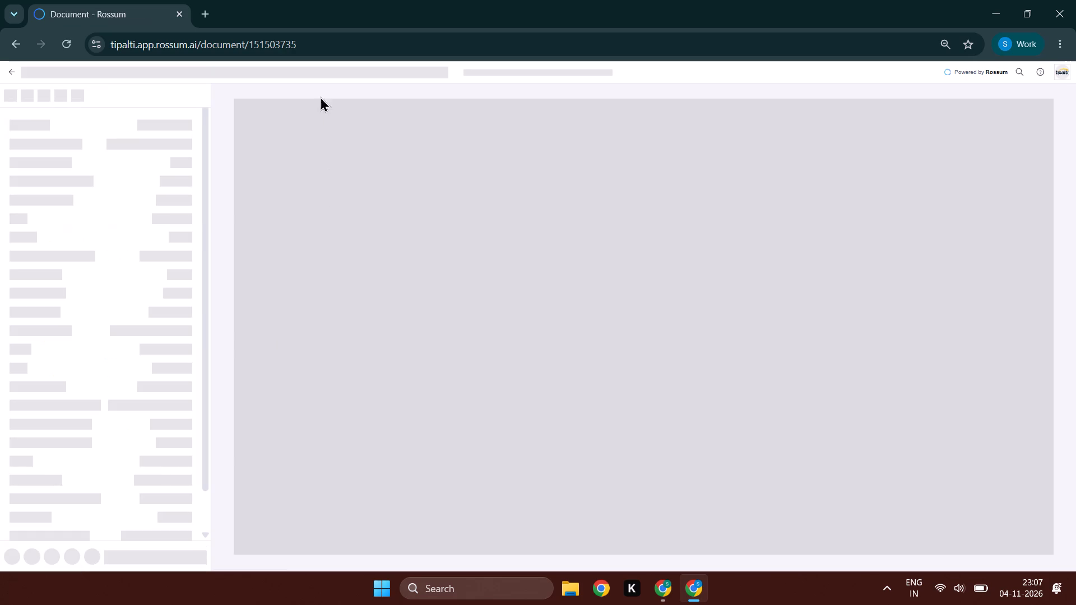
left_click(310, 43)
left_click(376, 34)
left_click(340, 42)
left_click(383, 34)
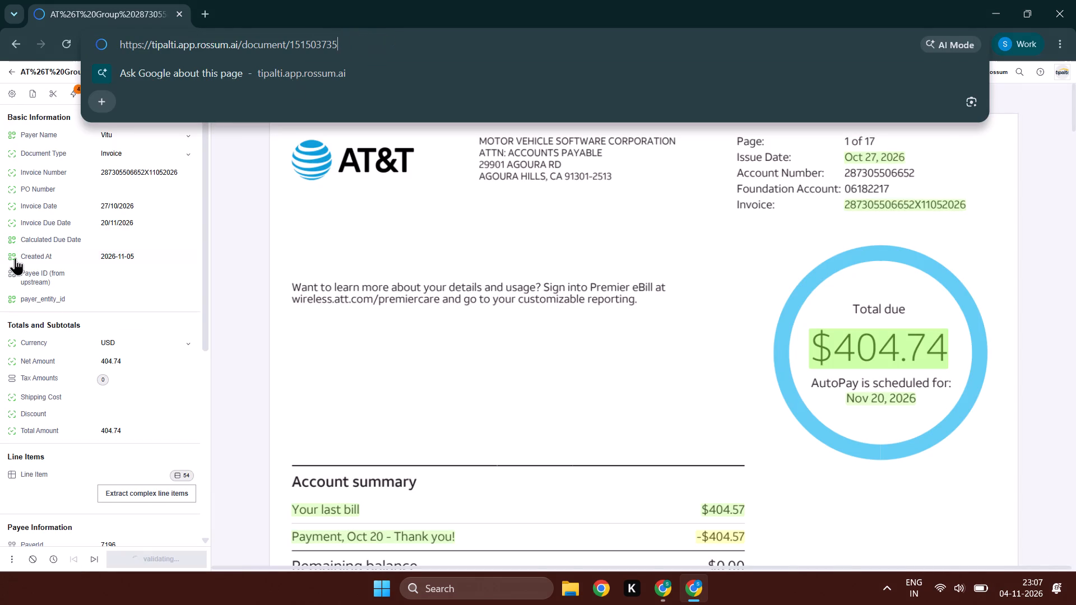
left_click(62, 258)
left_click(462, 27)
left_click(543, 36)
left_click_drag(564, 36, 79, 75)
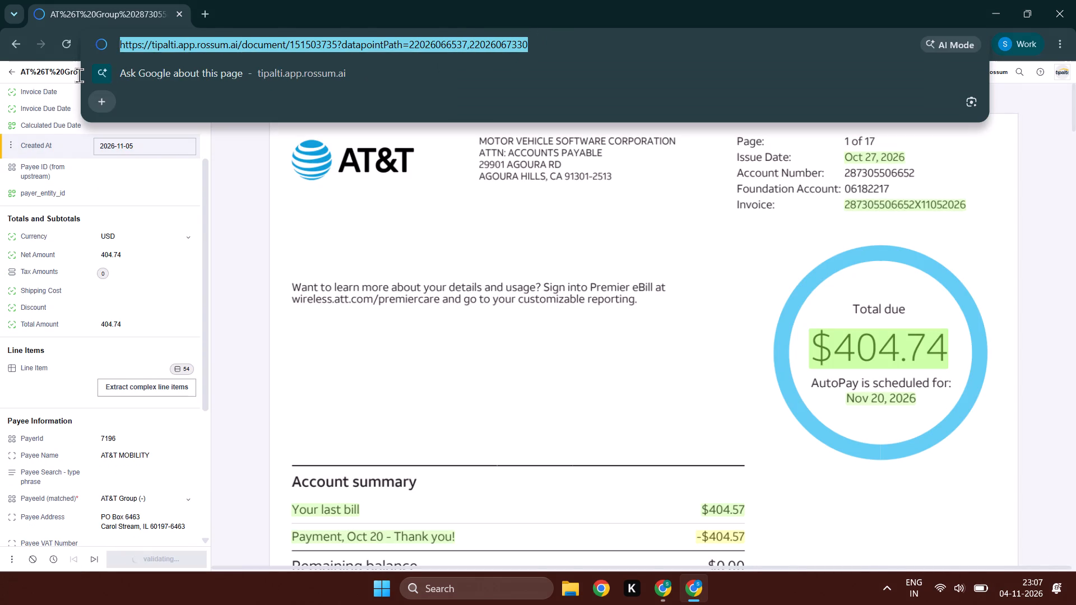
left_click_drag(79, 75, 74, 77)
key("ctrl+c")
key("ctrl+c")
key("alt+Tab")
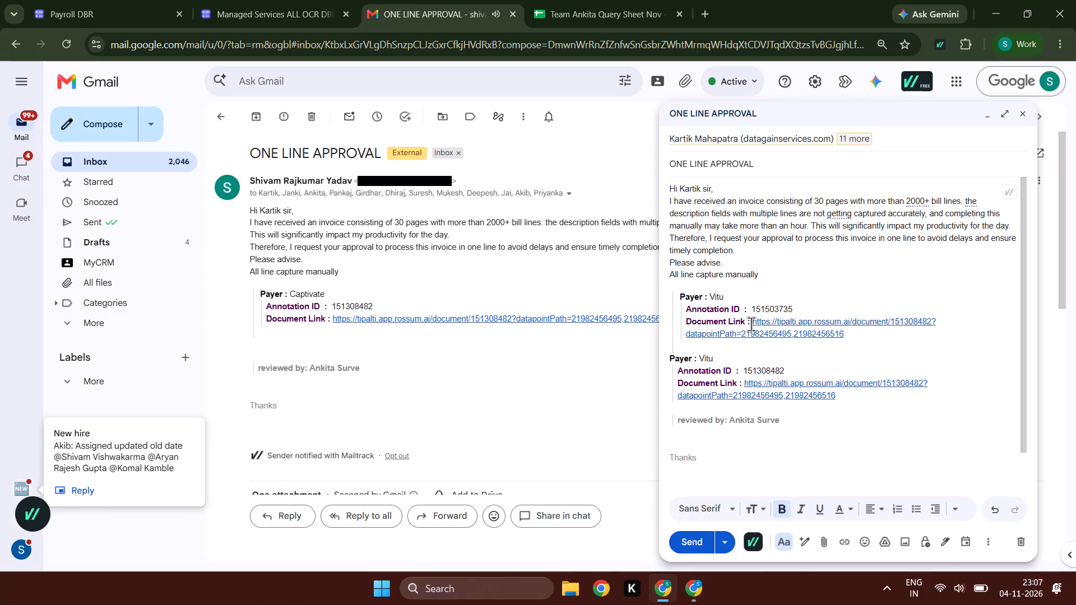
left_click(758, 322)
left_click_drag(758, 322, 769, 329)
key("ctrl+v")
left_click(687, 333)
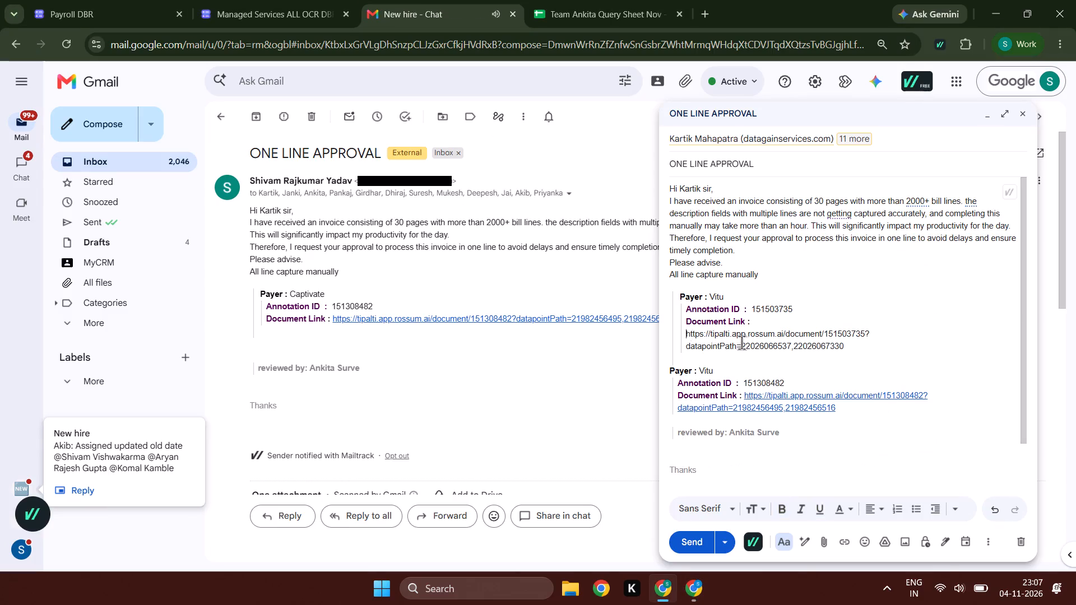
key("BackSpace")
Go to the next AT&T invoice in Rossum and put its full URL on the second block's Document Link line.
key("alt+Tab")
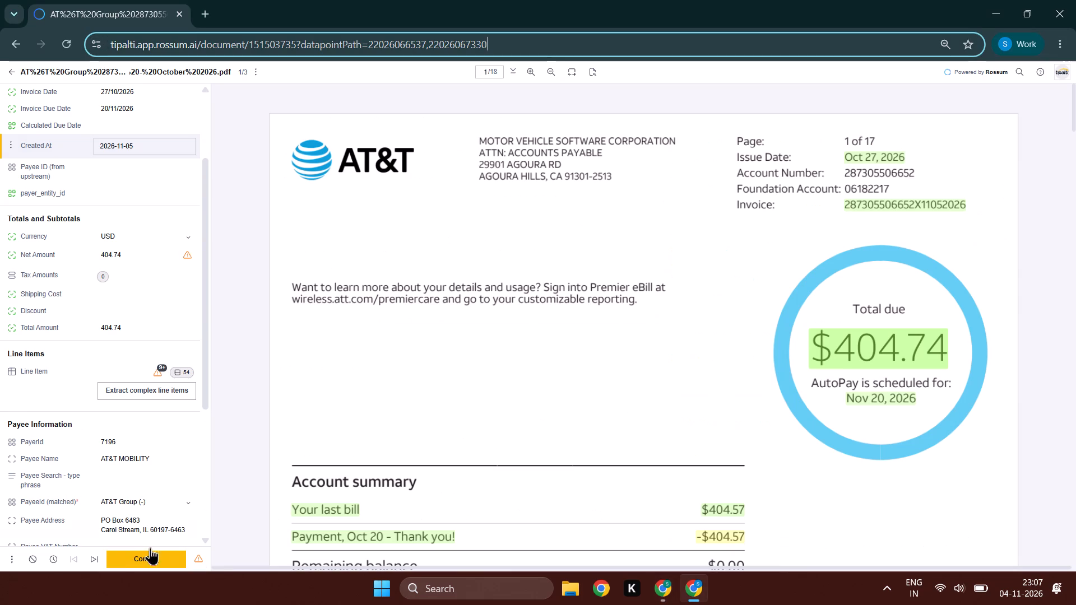
left_click(100, 556)
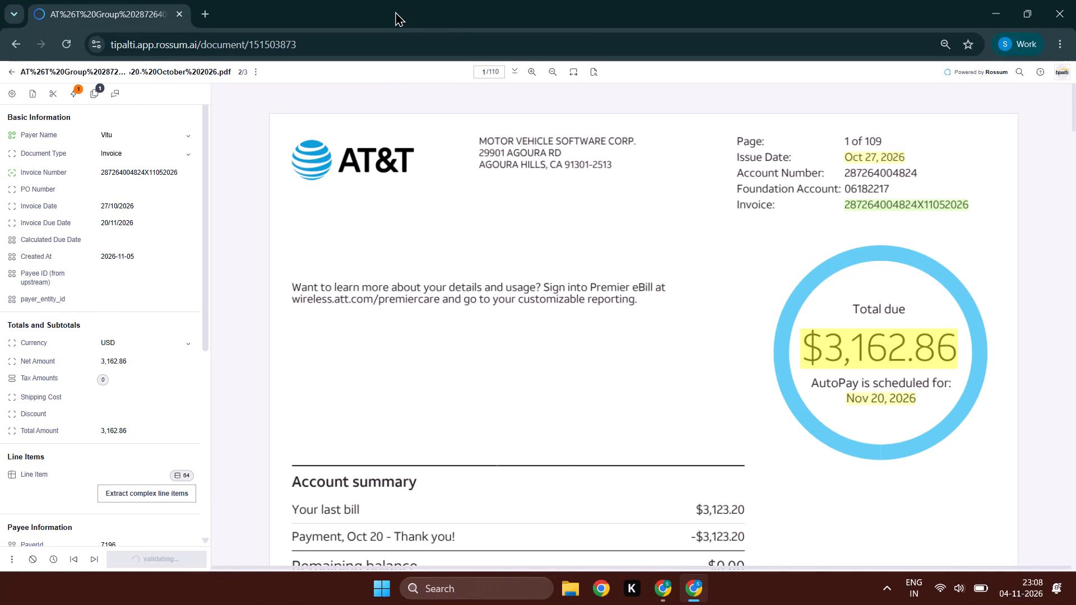
left_click(632, 40)
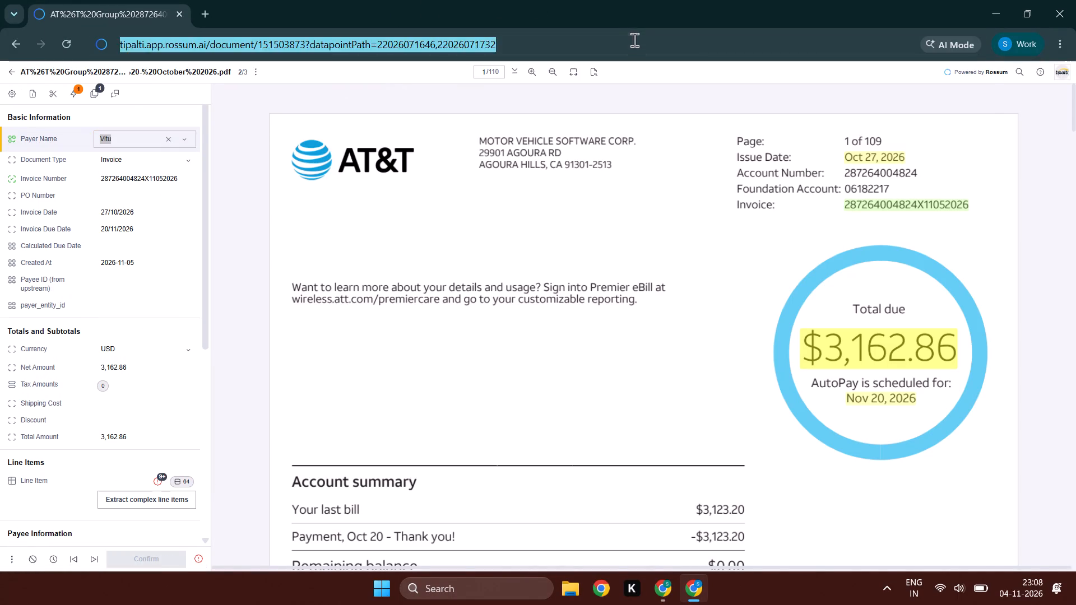
left_click(639, 40)
left_click_drag(640, 41, 124, 62)
key("ctrl+c")
key("ctrl+c")
key("ctrl+c")
key("alt+Tab")
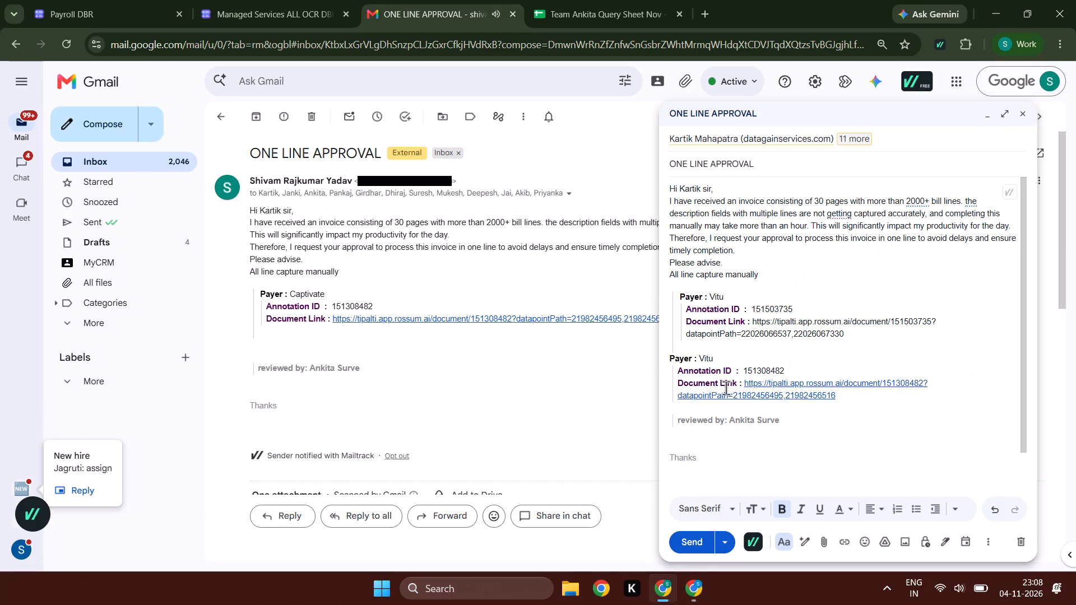
left_click_drag(748, 385, 754, 389)
left_click(749, 387)
left_click_drag(749, 387, 774, 399)
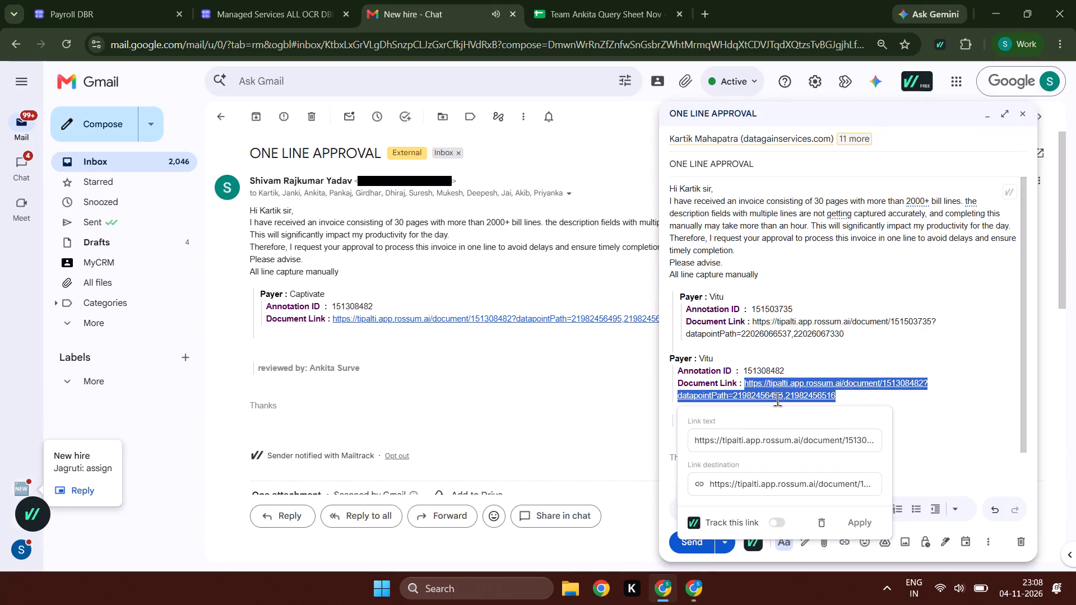
key("ctrl+v")
left_click(676, 397)
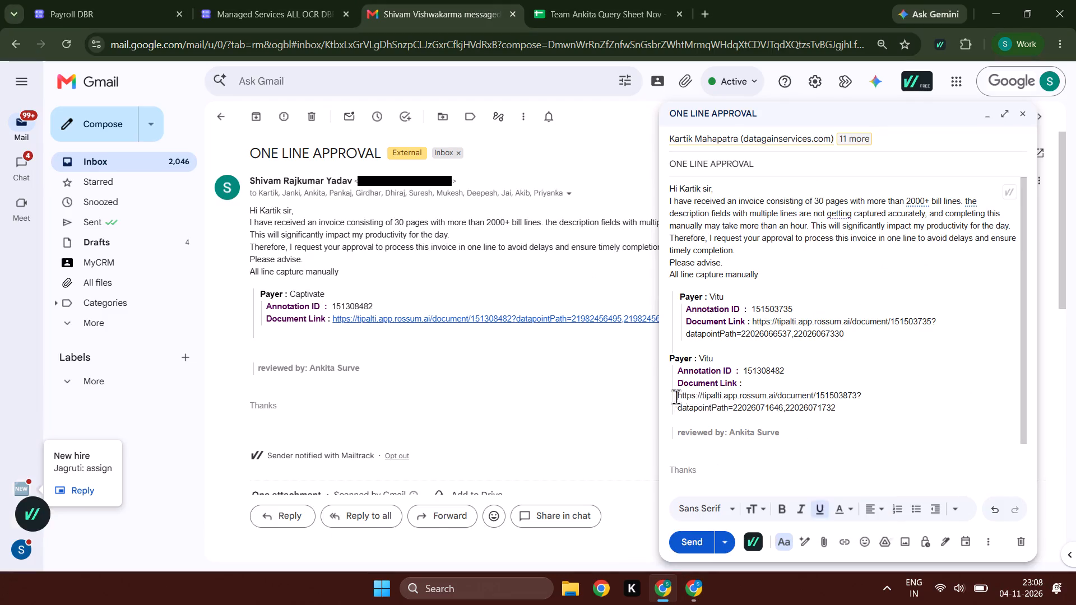
key("BackSpace")
Set the second block's Annotation ID to 151503873, copied from its document link.
double_click(887, 387)
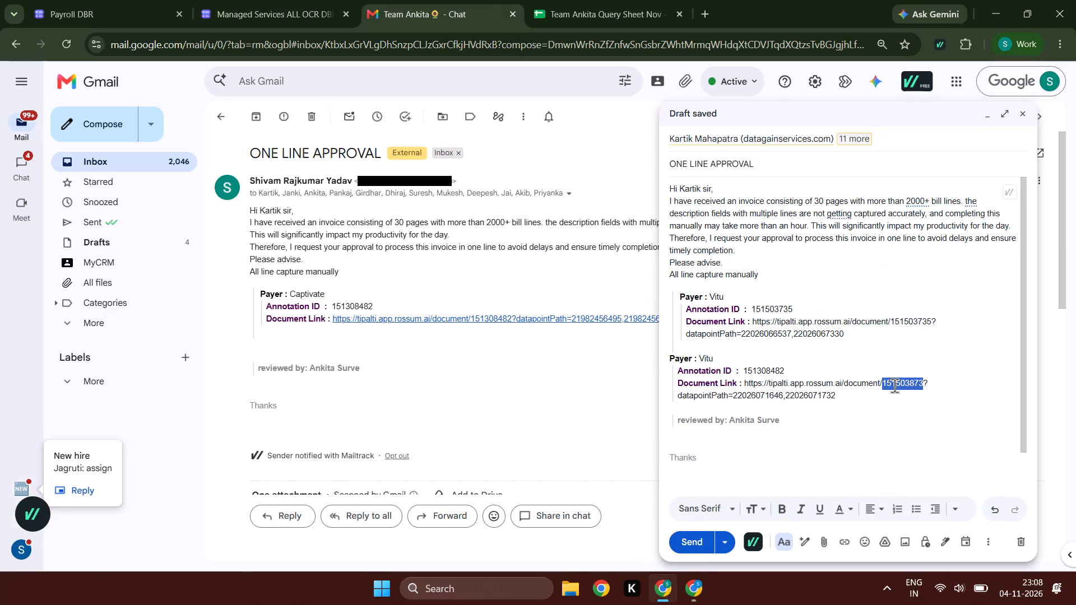
key("ctrl+c")
key("ctrl+c")
double_click(764, 369)
key("ctrl+v")
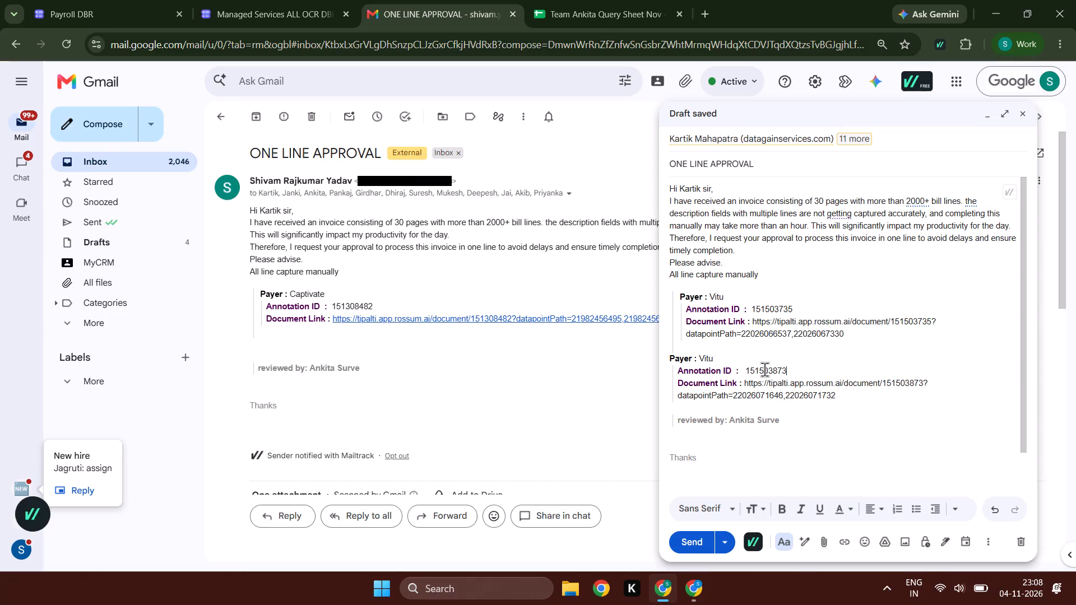
Start a Snipping Tool screen recording covering the Rossum invoice page, from the address bar down to the taskbar.
key("alt+Tab")
key("shift+super+r")
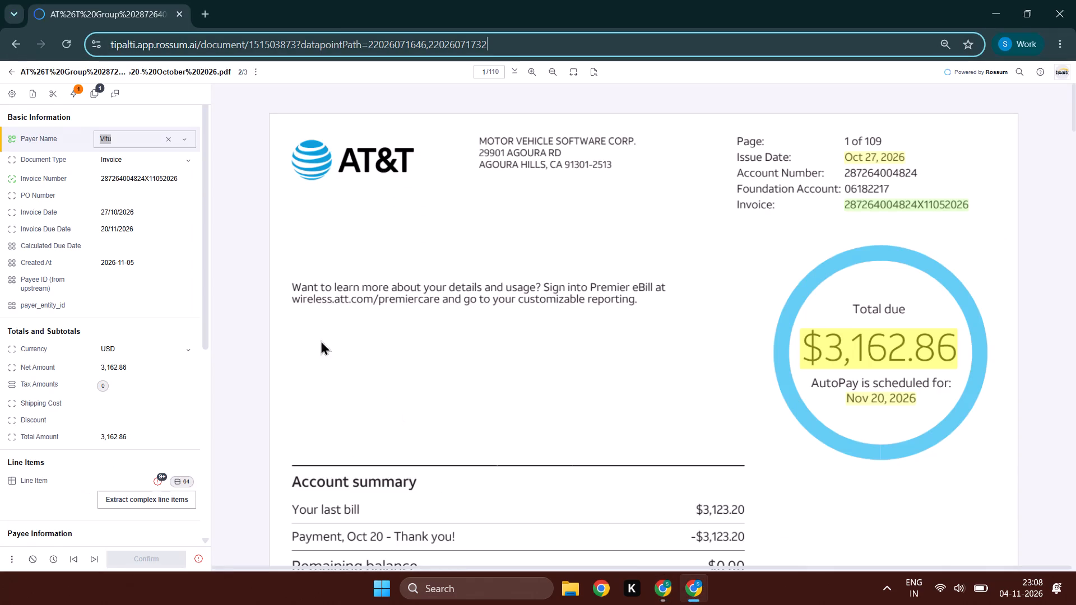
left_click_drag(0, 29, 382, 299)
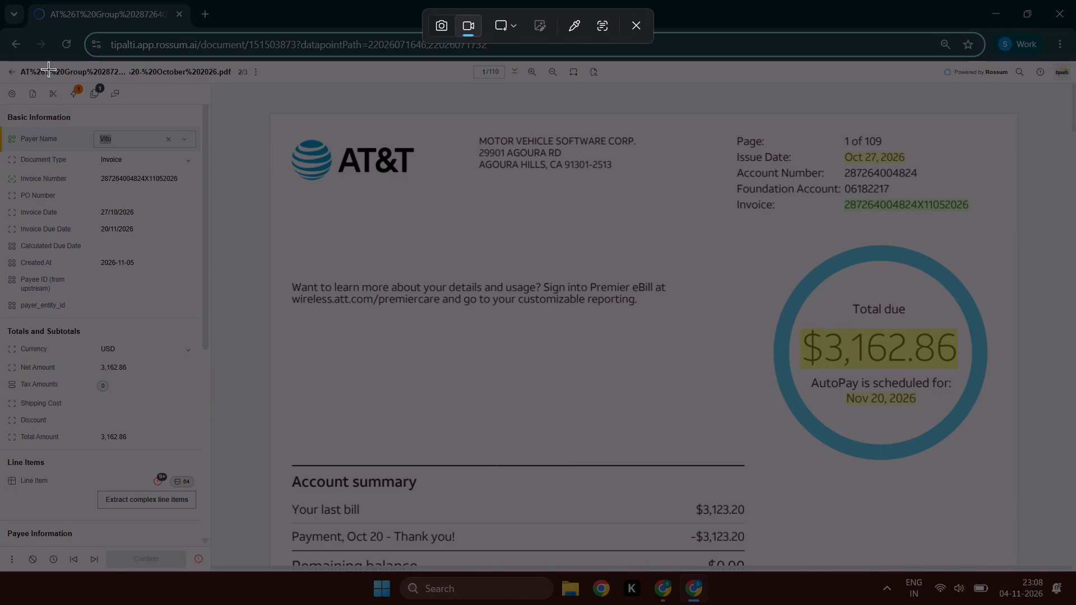
left_click_drag(0, 29, 1072, 575)
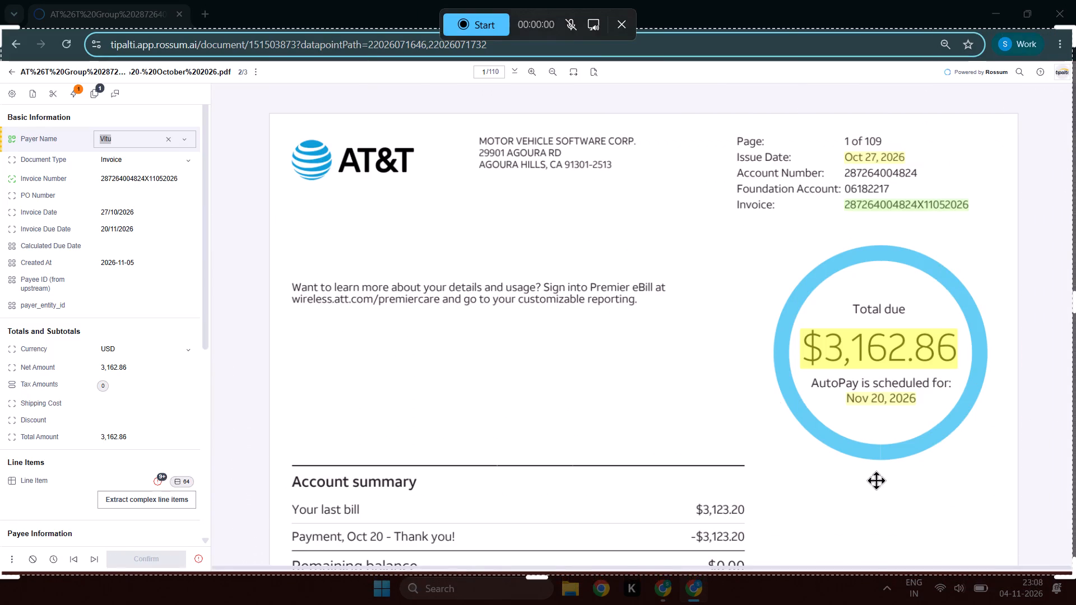
left_click(489, 24)
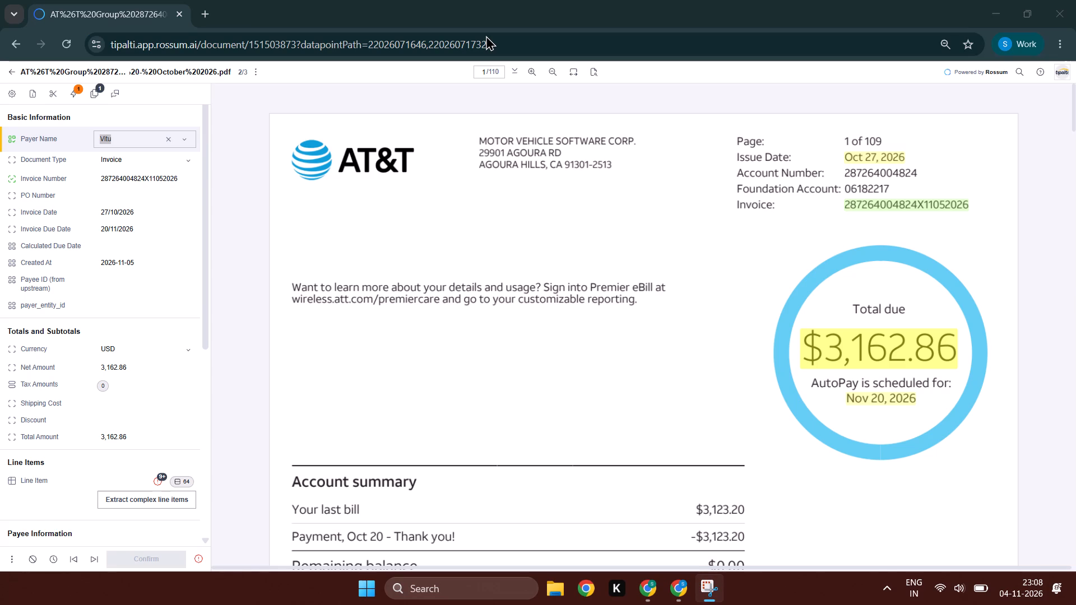
Record a scroll through the AT&T invoice from page 1 to page 16, ending with the recording stopped and Snipping Tool closed.
scroll(609, 122, "down", 7)
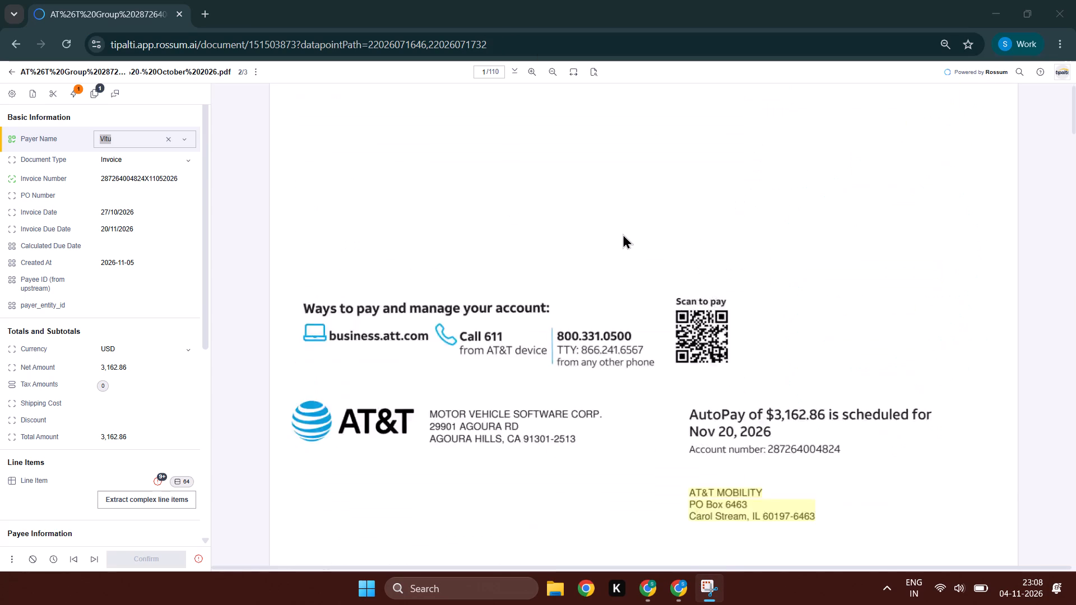
scroll(623, 234, "down", 20)
scroll(623, 234, "down", 5)
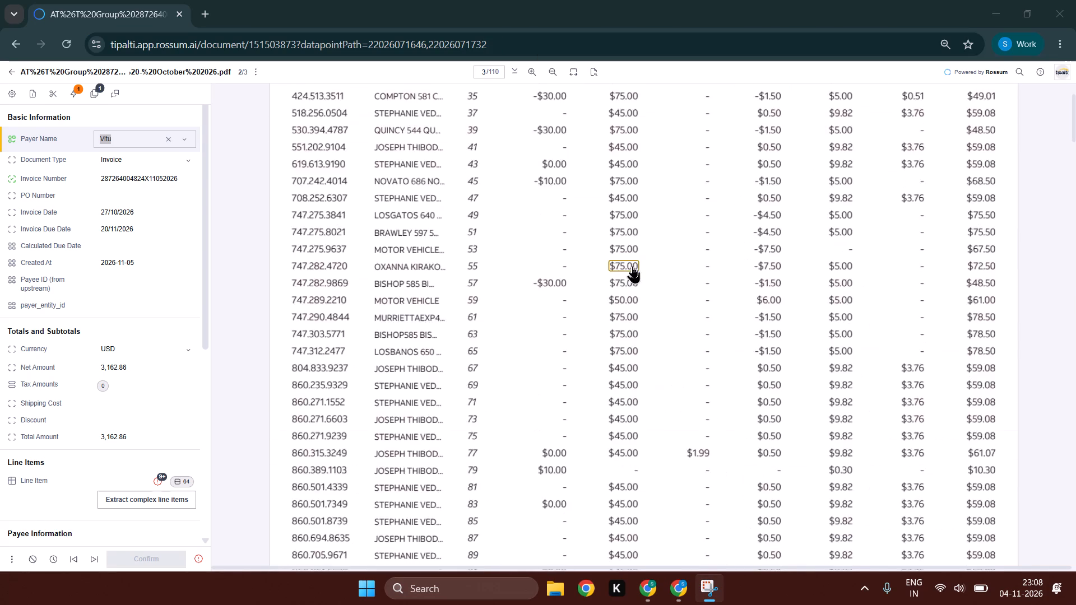
scroll(632, 266, "down", 18)
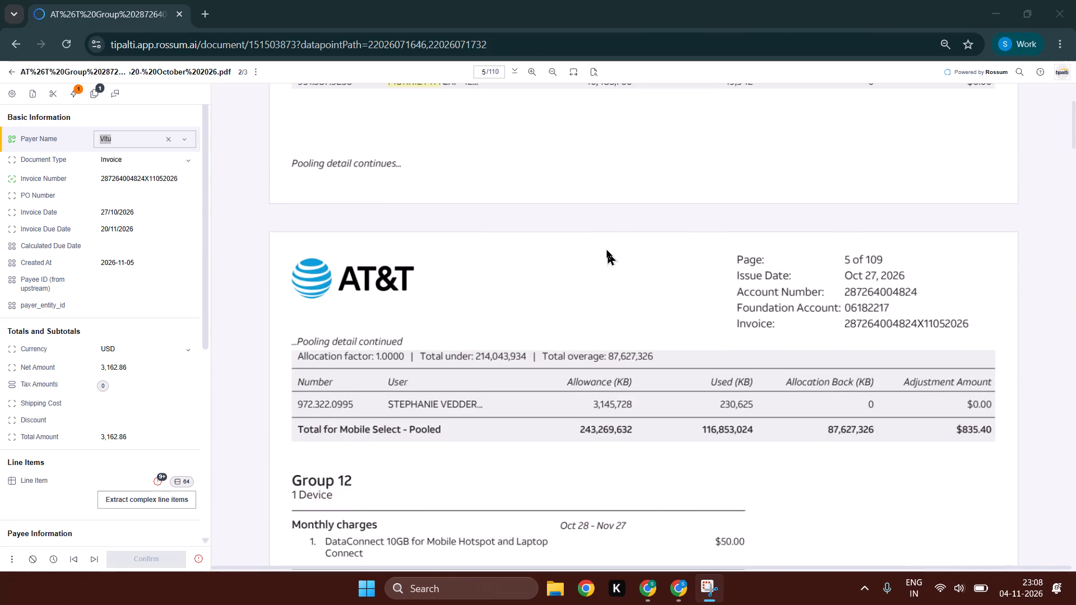
scroll(606, 249, "down", 13)
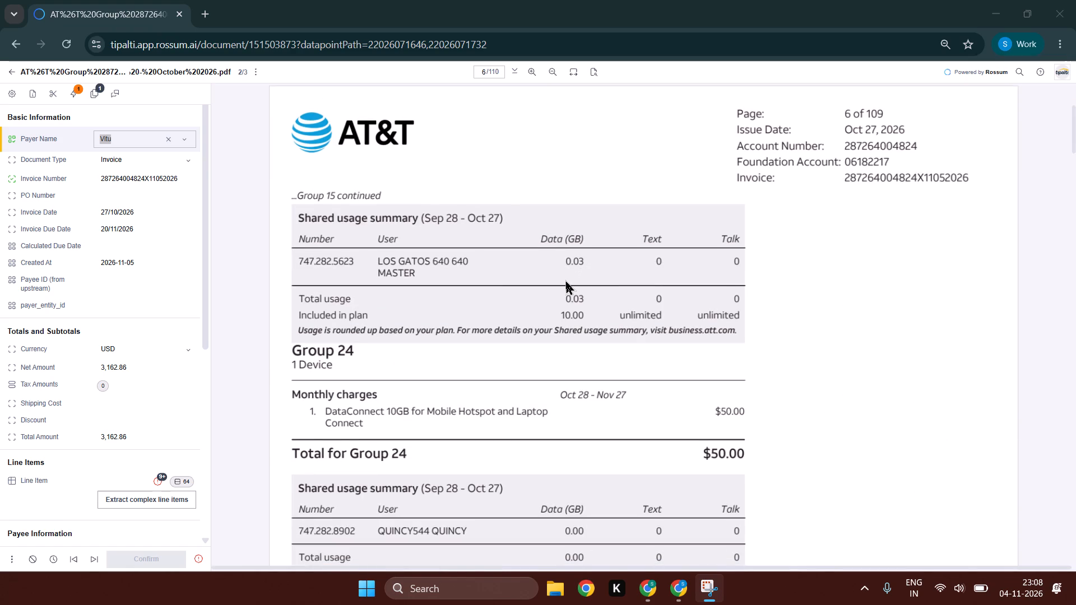
scroll(644, 331, "down", 8)
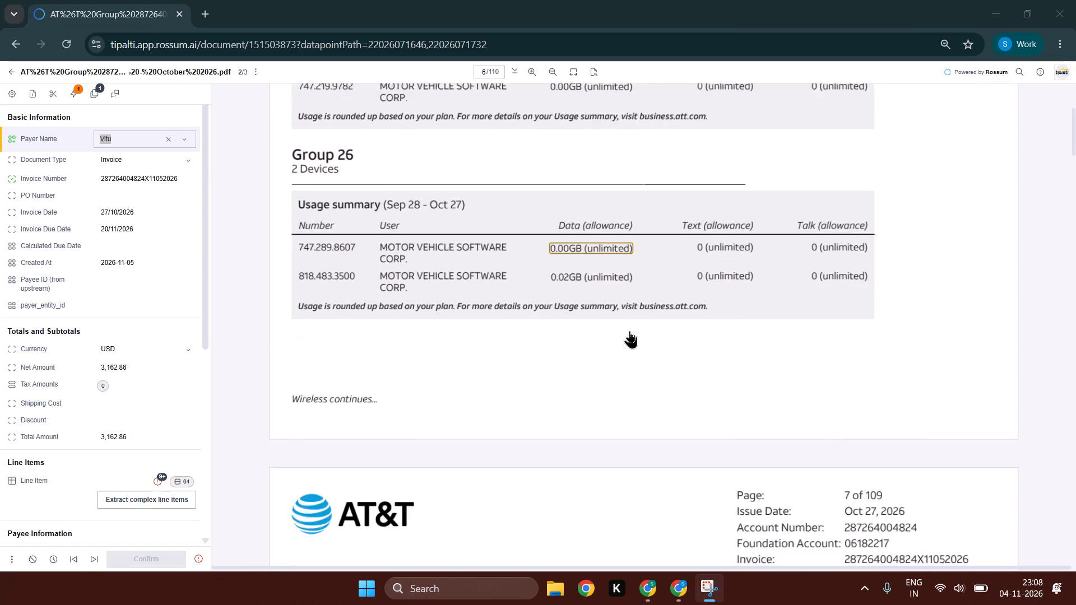
scroll(597, 299, "down", 20)
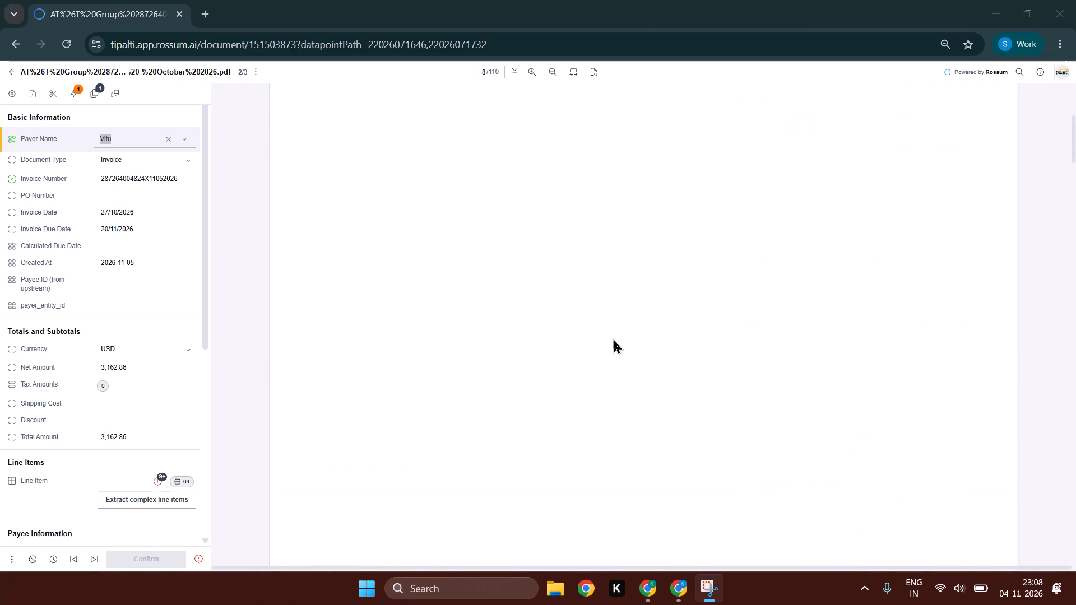
scroll(613, 339, "down", 15)
scroll(604, 324, "down", 9)
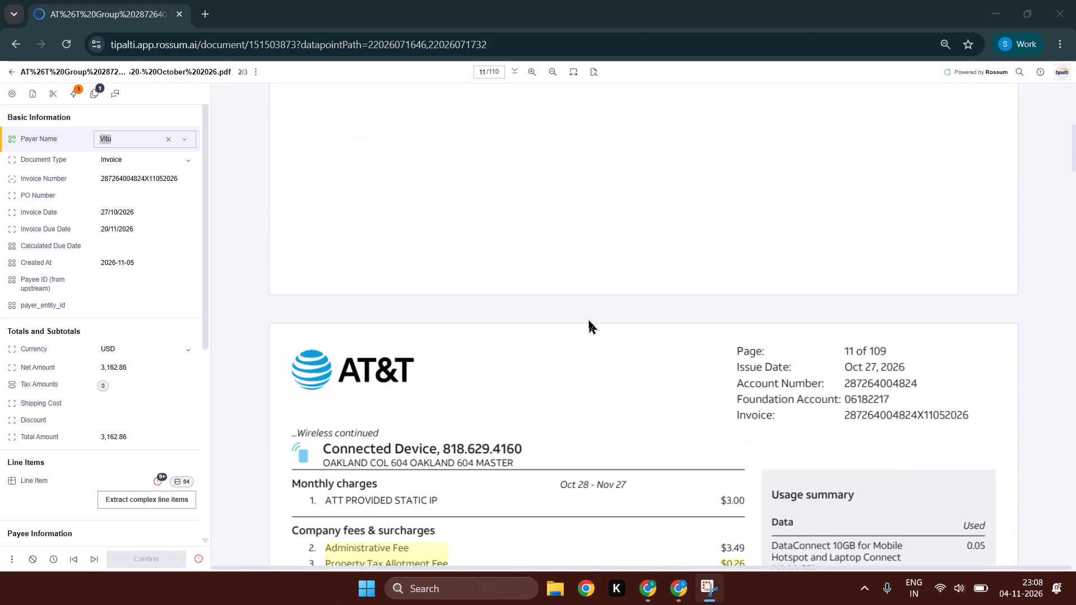
scroll(588, 319, "down", 20)
scroll(588, 319, "down", 4)
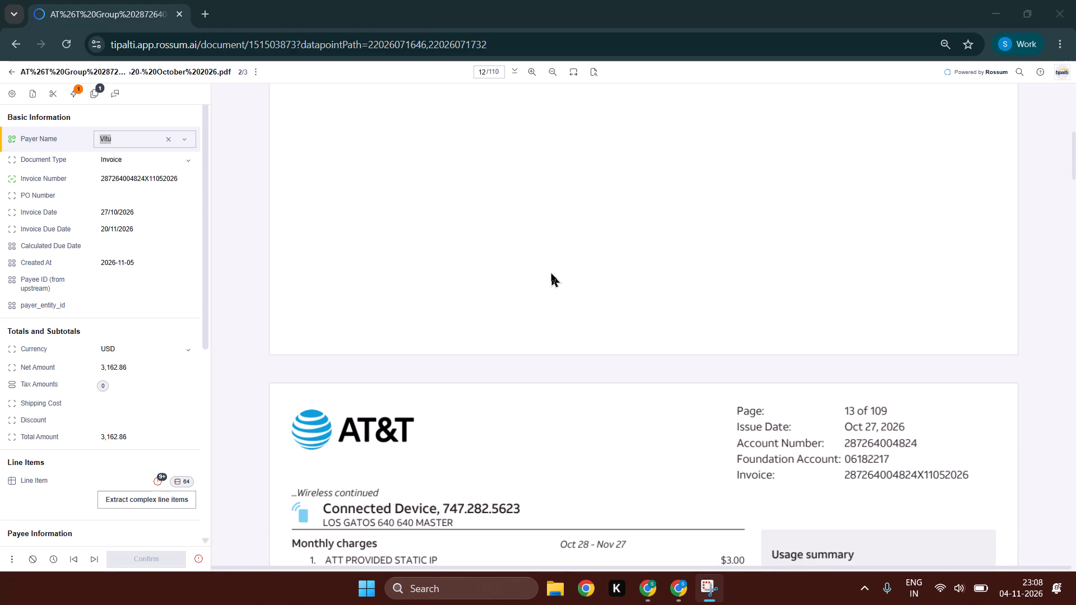
scroll(533, 276, "down", 4)
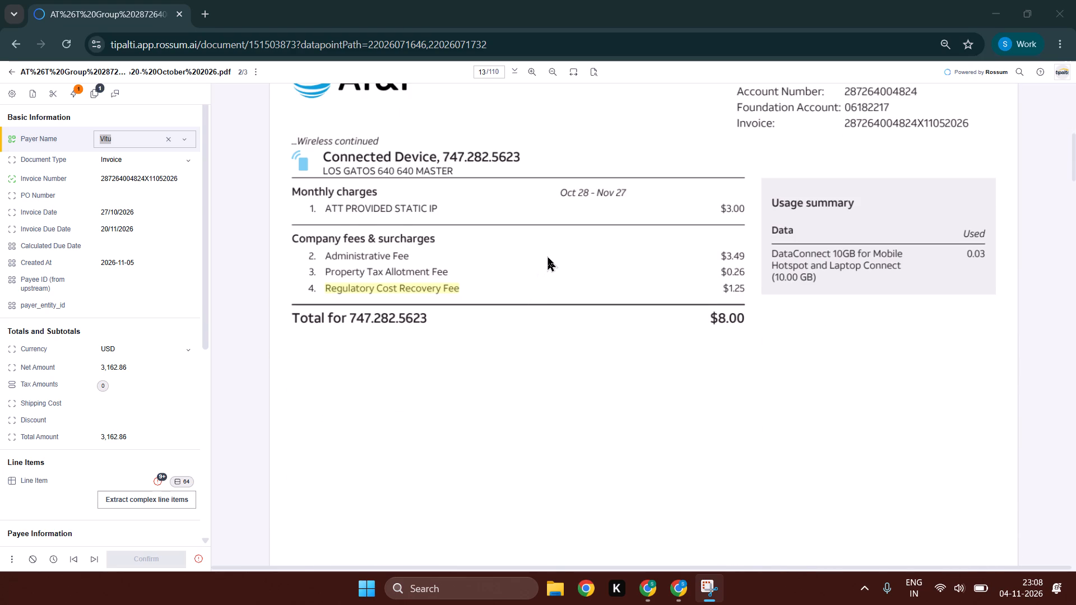
scroll(548, 257, "down", 16)
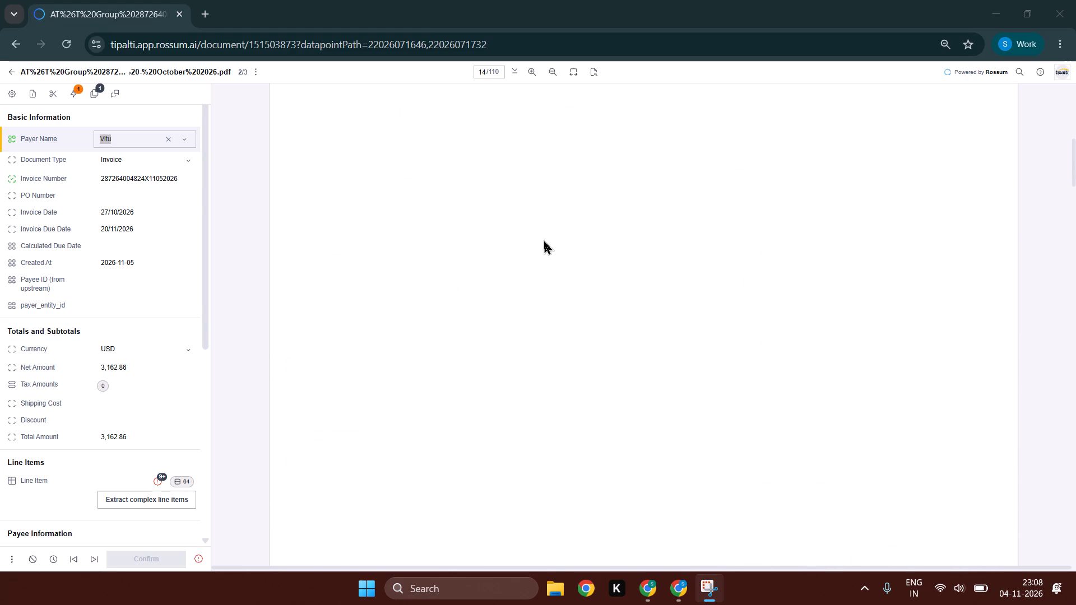
scroll(542, 225, "down", 19)
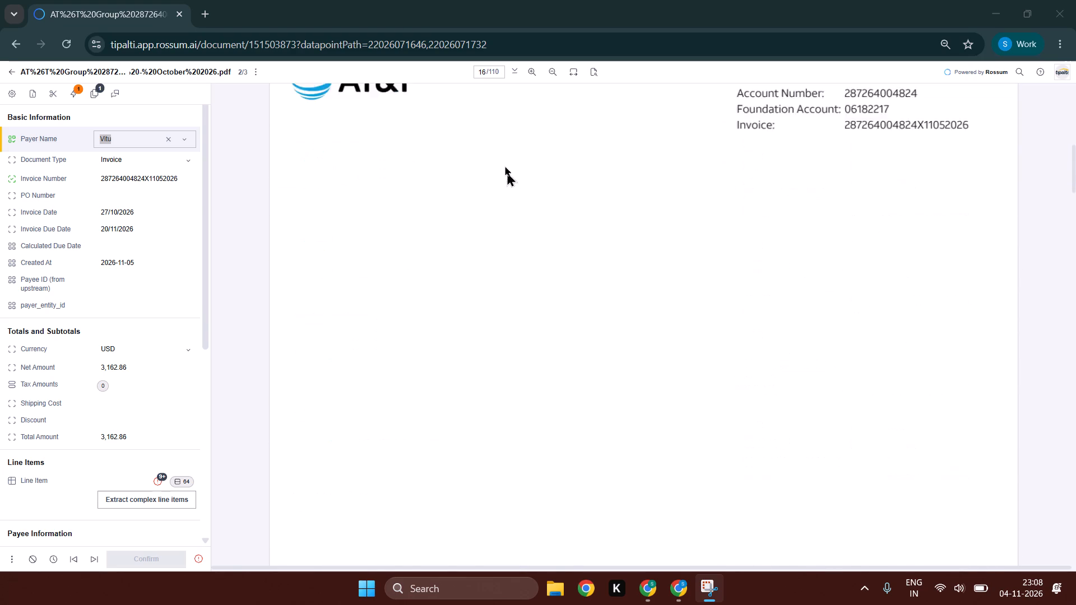
left_click(494, 21)
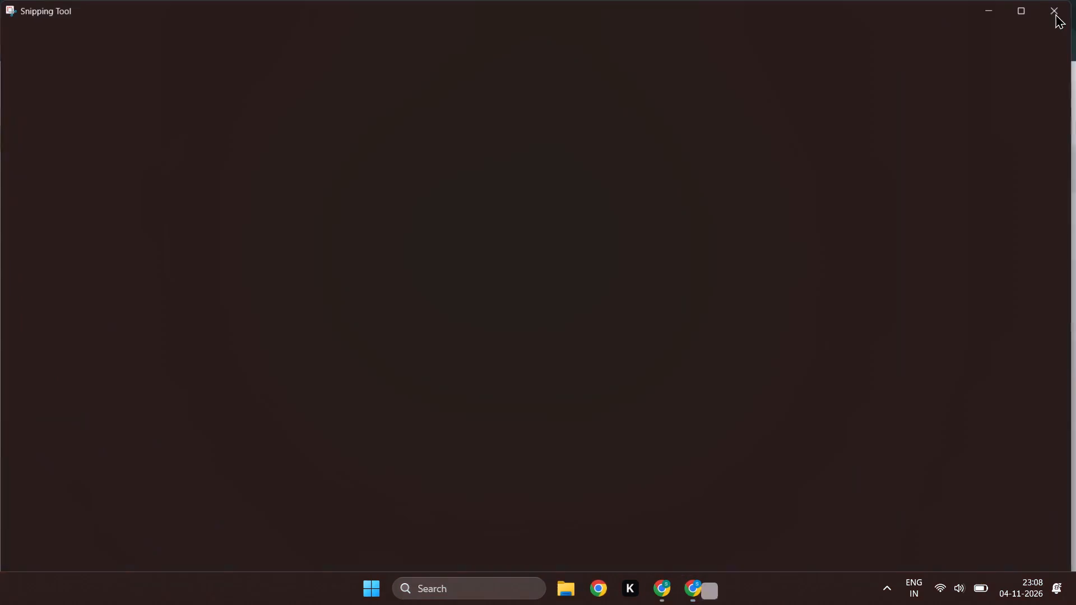
left_click(1057, 13)
Switch to the Gmail draft ONE LINE APPROVAL and attach Screen Recording 2026-11-04 230849.mp4 from the Screen Recordings folder.
key("alt+Tab")
left_click(722, 463)
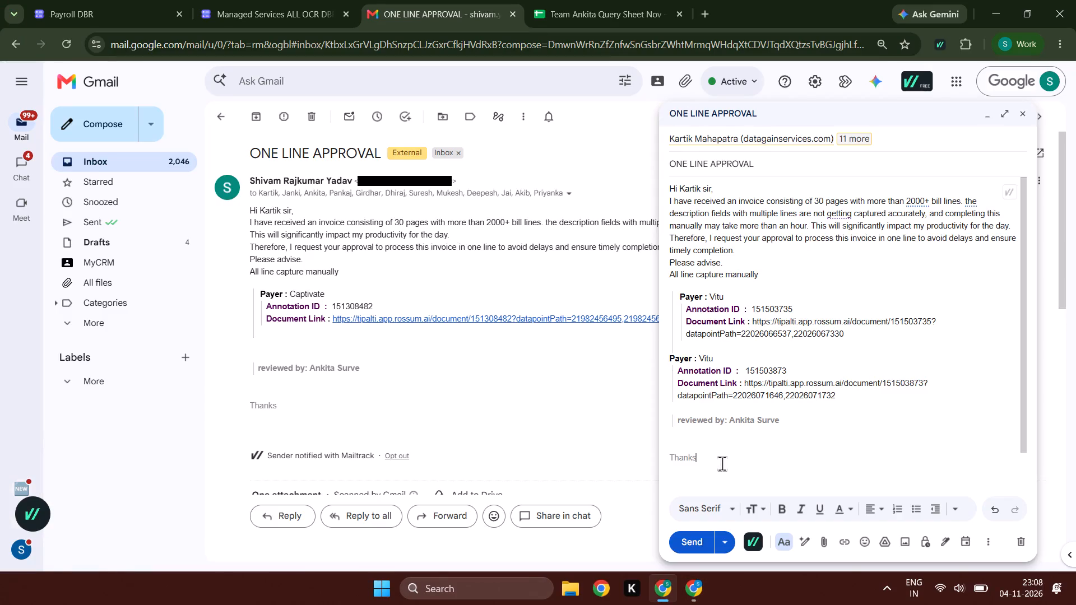
left_click(823, 471)
key("Return")
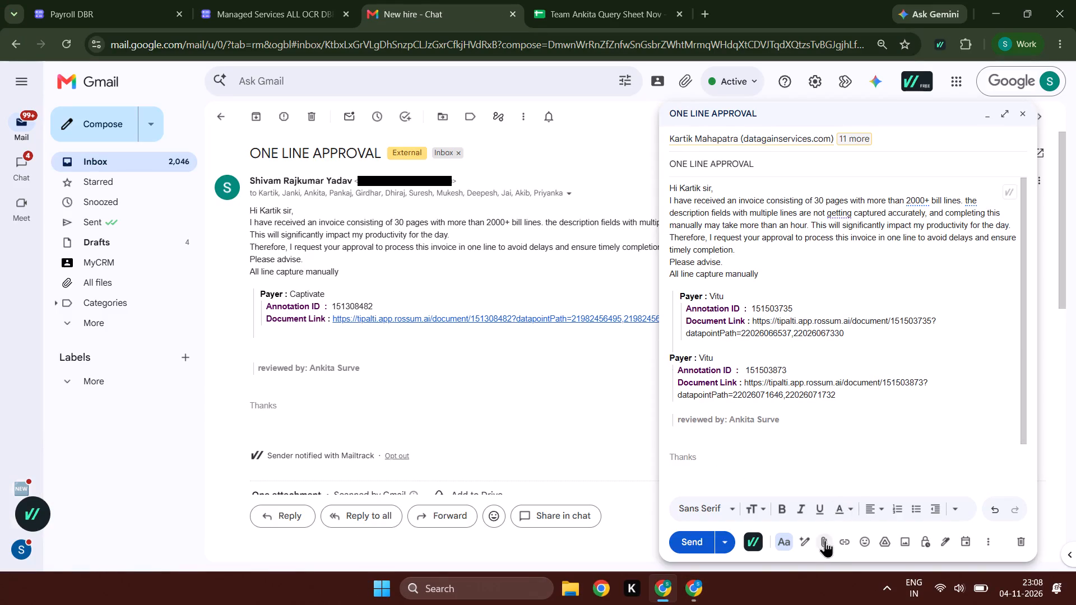
left_click(825, 540)
left_click(867, 469)
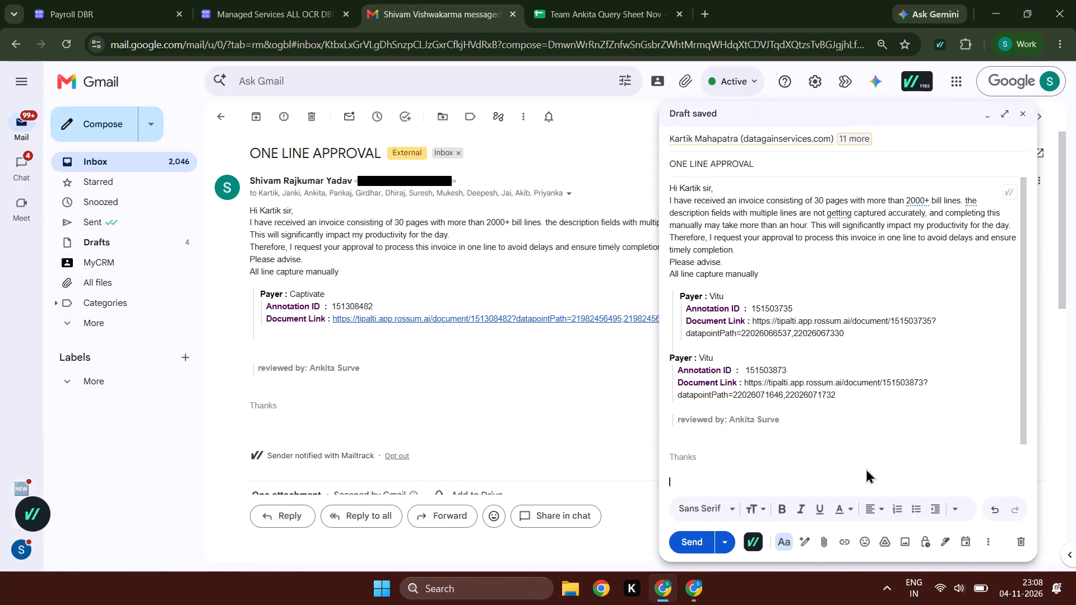
scroll(426, 218, "down", 17)
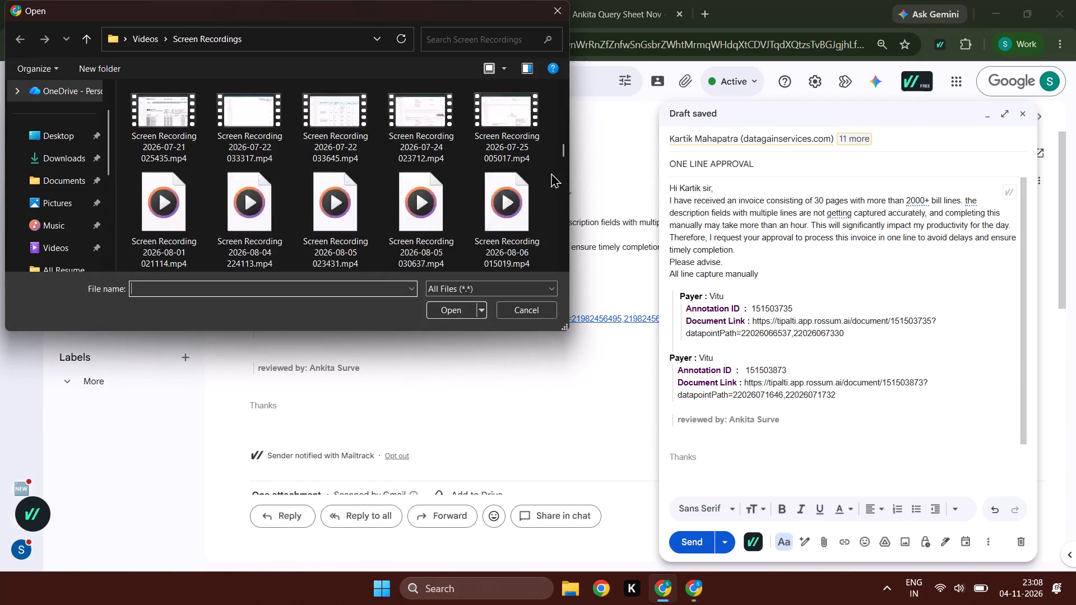
scroll(551, 173, "down", 1)
left_click_drag(563, 169, 559, 258)
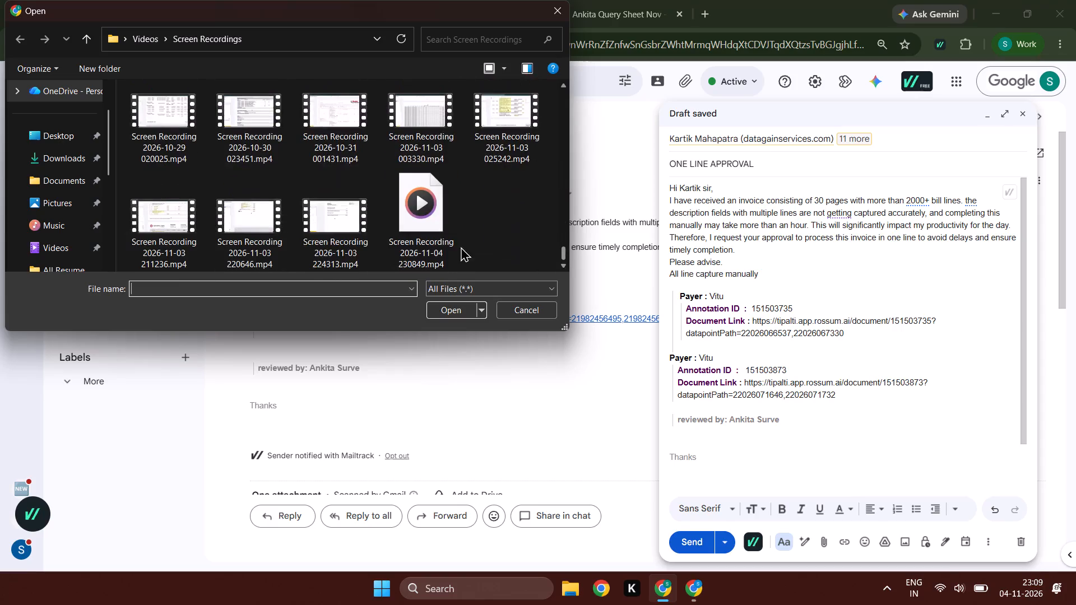
double_click(412, 219)
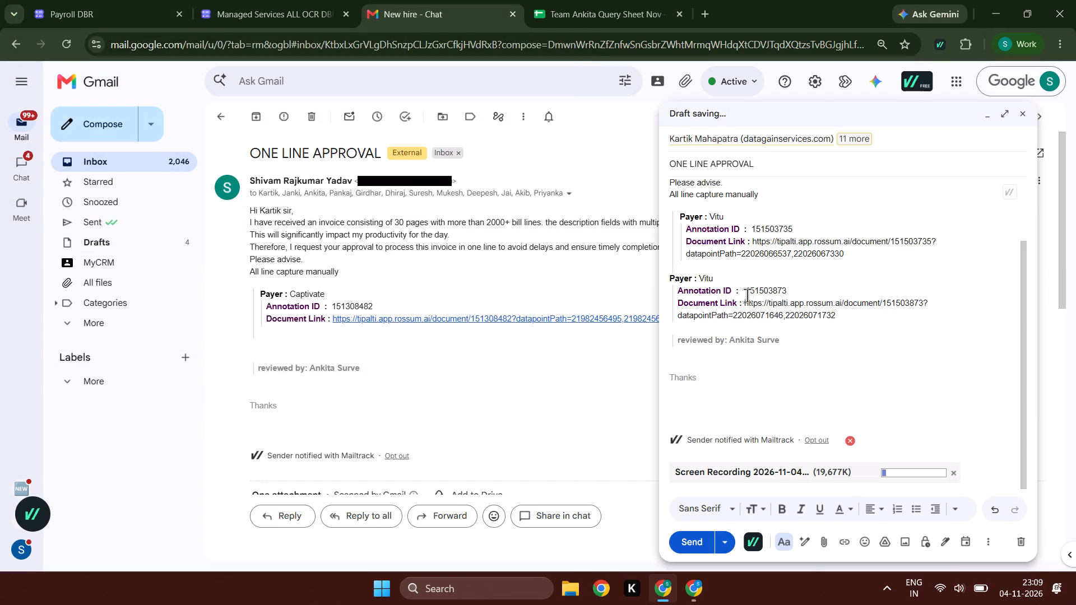
Replace the page count in the email's opening sentence with 118,18.
scroll(748, 290, "up", 4)
double_click(820, 204)
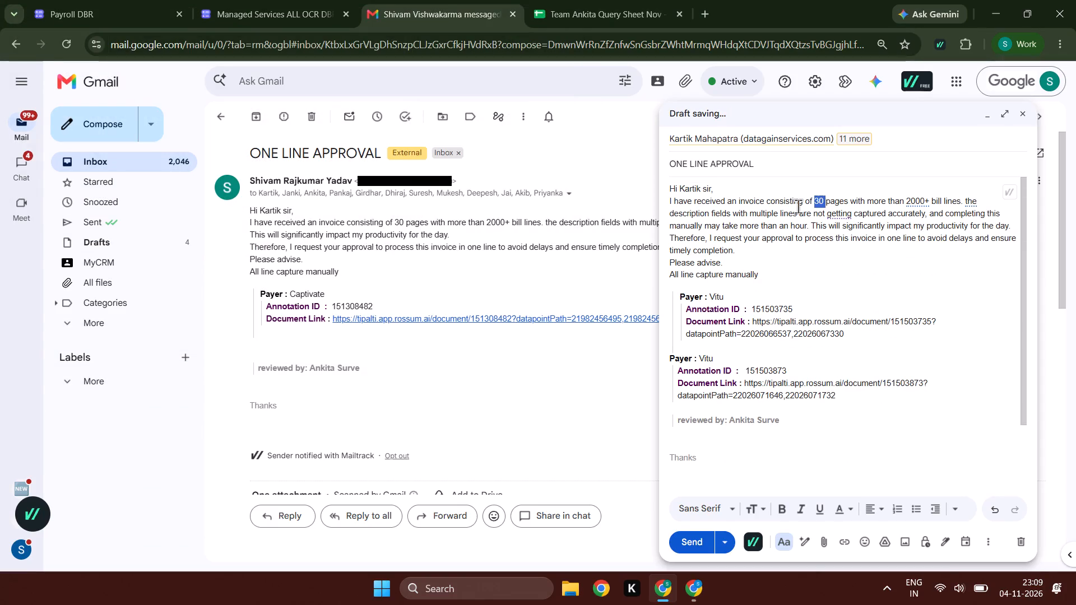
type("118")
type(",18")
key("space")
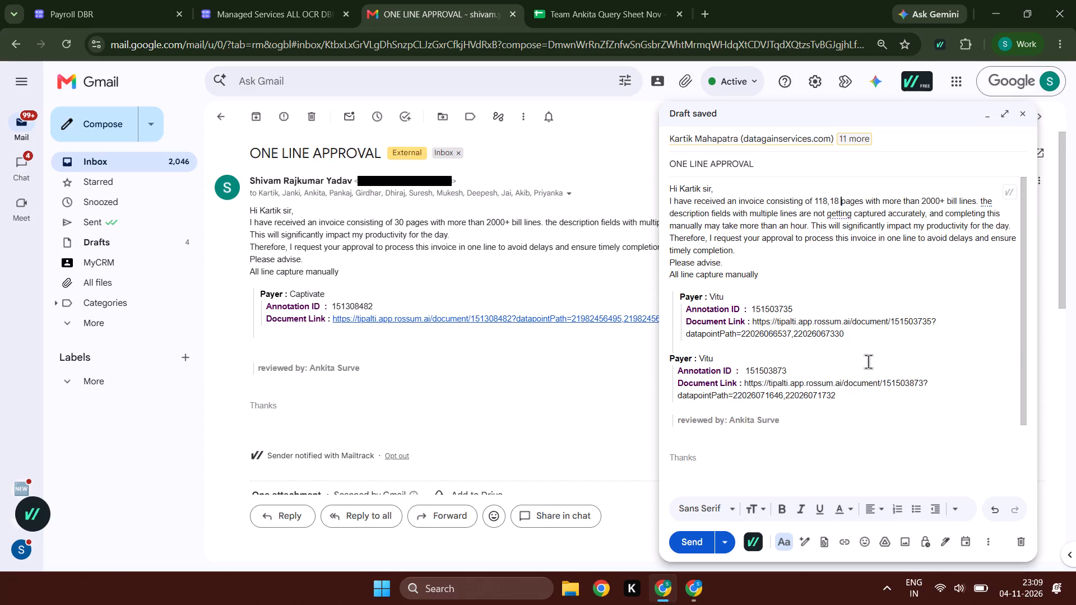
Send the ONE LINE APPROVAL email.
scroll(868, 379, "down", 2)
left_click(691, 533)
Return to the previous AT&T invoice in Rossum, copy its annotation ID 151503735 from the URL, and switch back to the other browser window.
key("alt+Tab")
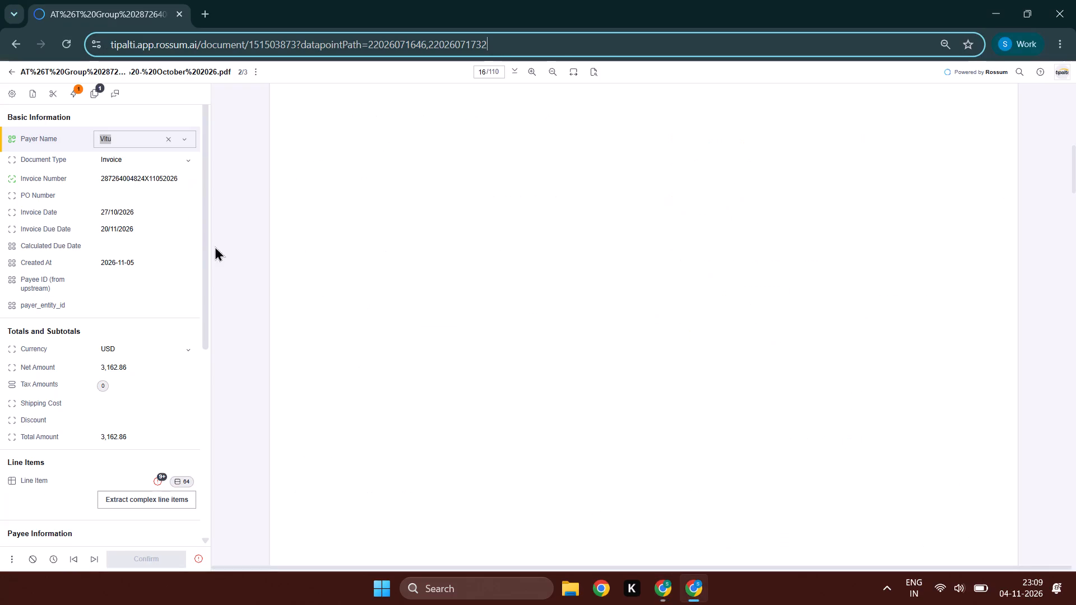
left_click(71, 560)
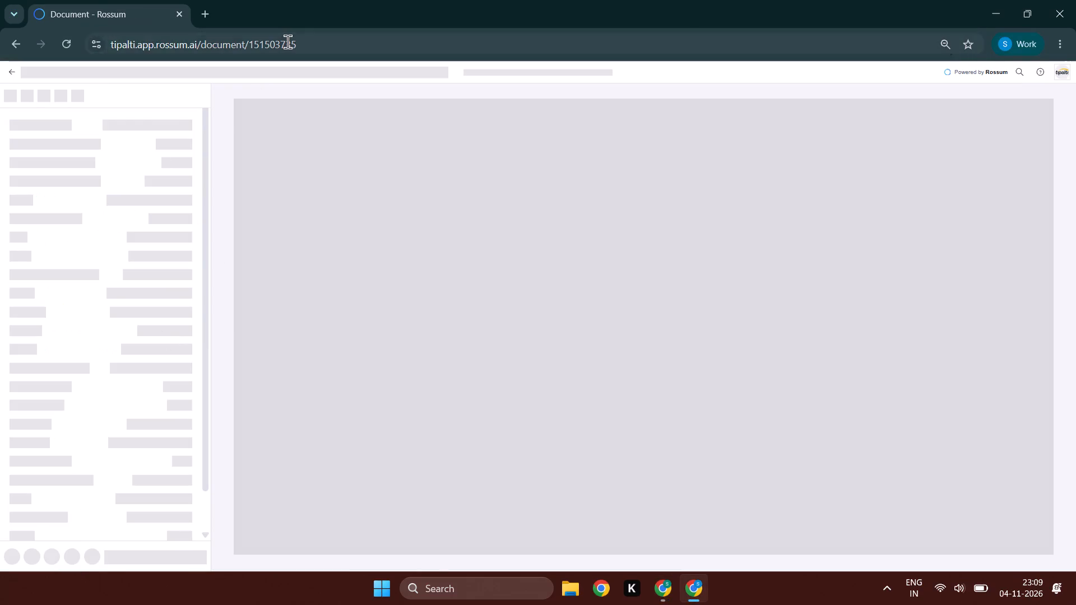
triple_click(287, 41)
key("ctrl+c")
key("ctrl+c")
left_click(305, 36, "ctrl")
key("ctrl+c")
double_click(305, 36, "ctrl")
key("ctrl+c")
key("ctrl+c")
key("alt+Tab")
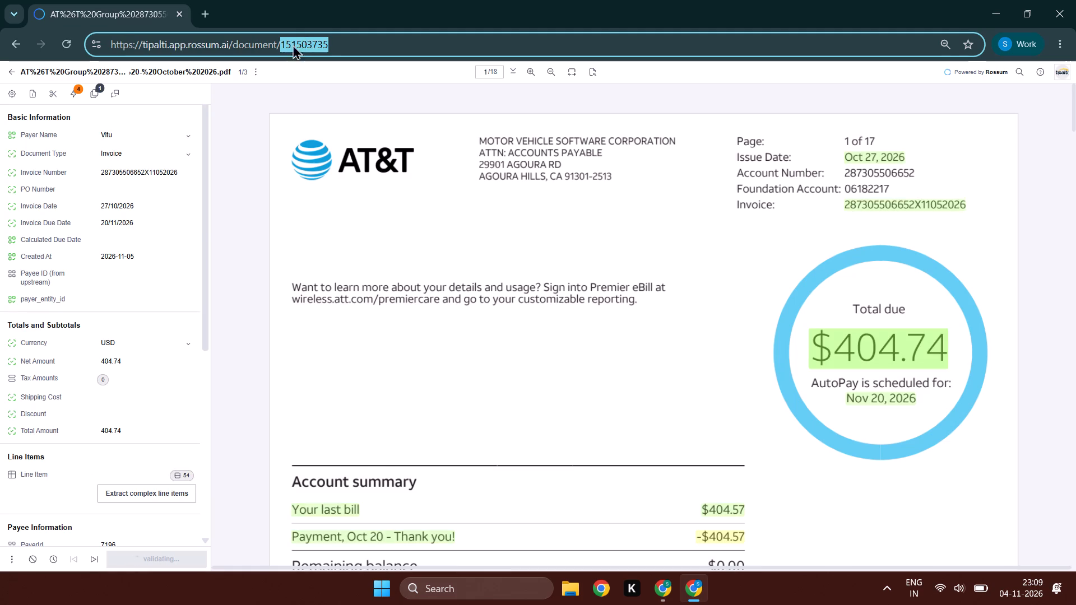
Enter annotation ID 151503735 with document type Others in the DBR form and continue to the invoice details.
left_click(223, 0)
key("ctrl+v")
left_click(395, 354)
left_click(404, 454)
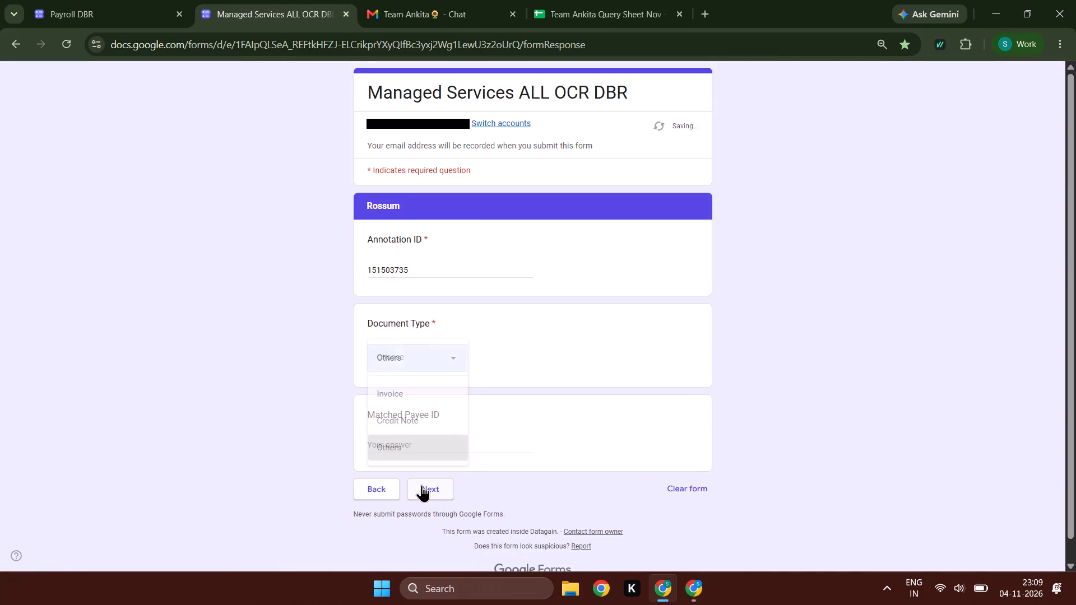
double_click(423, 492)
Copy the payer name Vitu from the AT&T invoice into the form's payer answer.
key("alt+Tab")
scroll(13, 250, "up", 7)
left_click(142, 139)
key("ctrl+c")
key("ctrl+c")
key("alt+Tab")
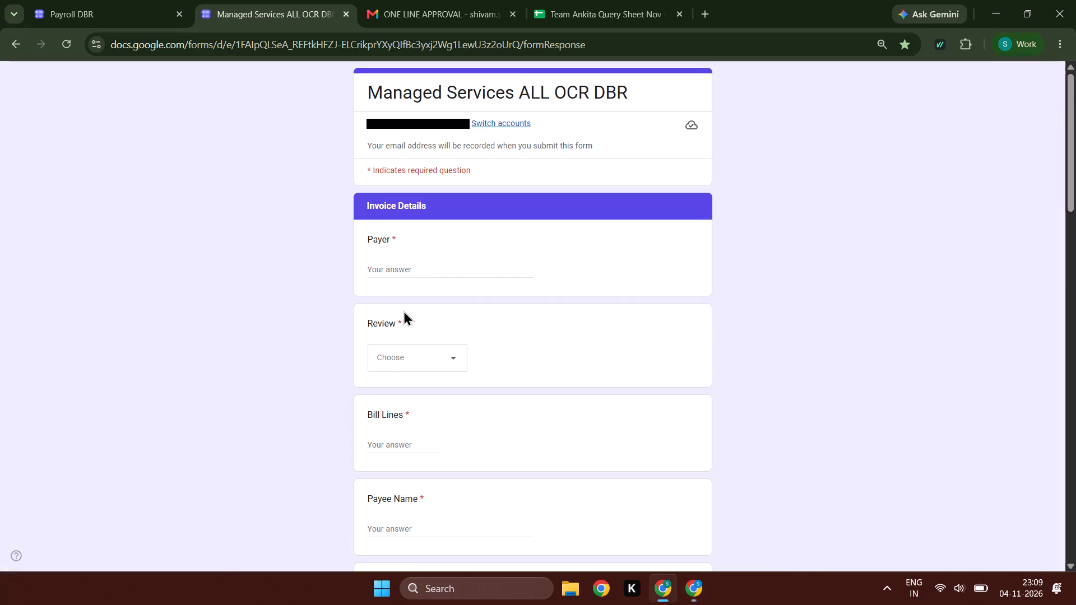
left_click(419, 277, "ctrl")
key("ctrl+v")
left_click(420, 270, "ctrl")
key("ctrl+v")
Set the form's review to R and the bill lines to 1.
left_click(401, 367)
left_click(403, 385)
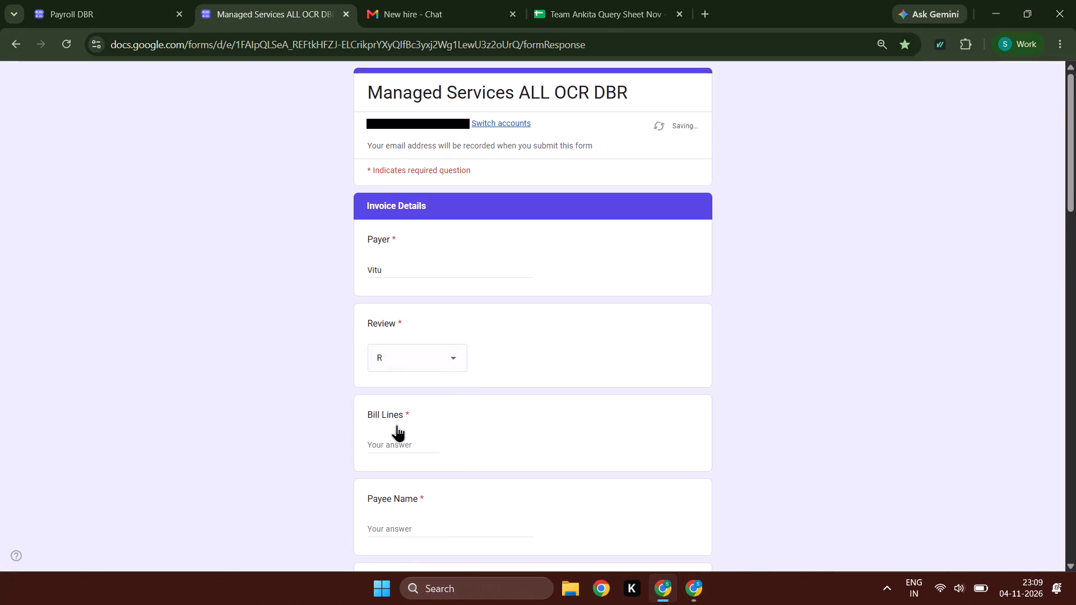
left_click(397, 436)
left_click(397, 441)
key("alt+Tab")
scroll(48, 339, "down", 2)
key("alt+Tab")
key("1")
key("Tab")
Copy the matched payee, AT&T Group (-), from the invoice into the form's payee name.
key("alt+Tab")
scroll(36, 362, "down", 2)
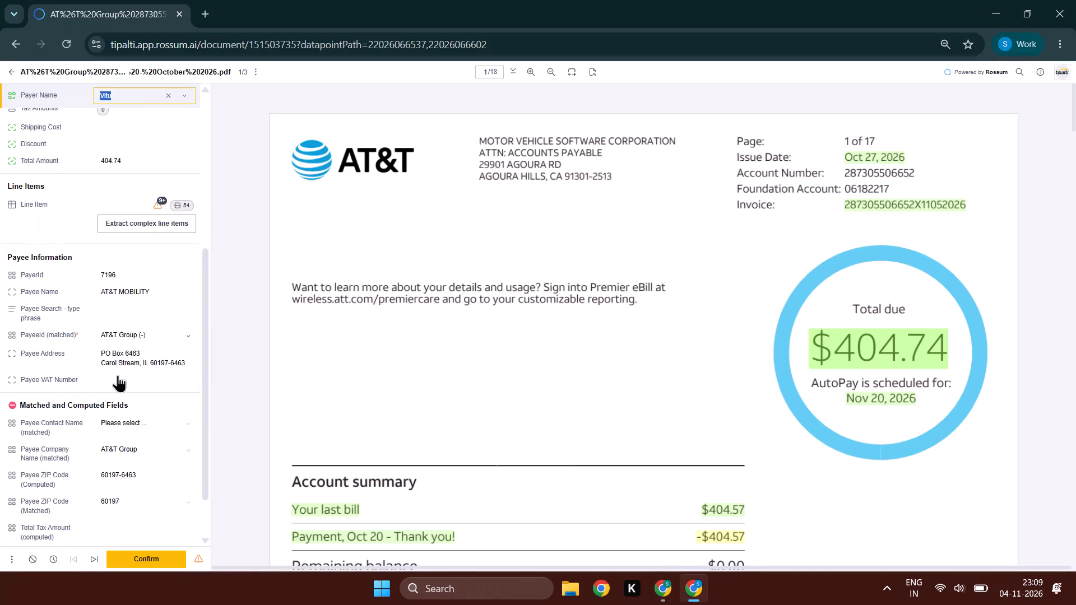
left_click(146, 336, "ctrl")
key("ctrl+c")
key("ctrl+c")
key("alt+Tab")
key("ctrl+v")
key("Tab")
Copy the AT&T invoice's invoice number from Rossum into the DBR form.
key("alt+Tab")
scroll(113, 244, "up", 7)
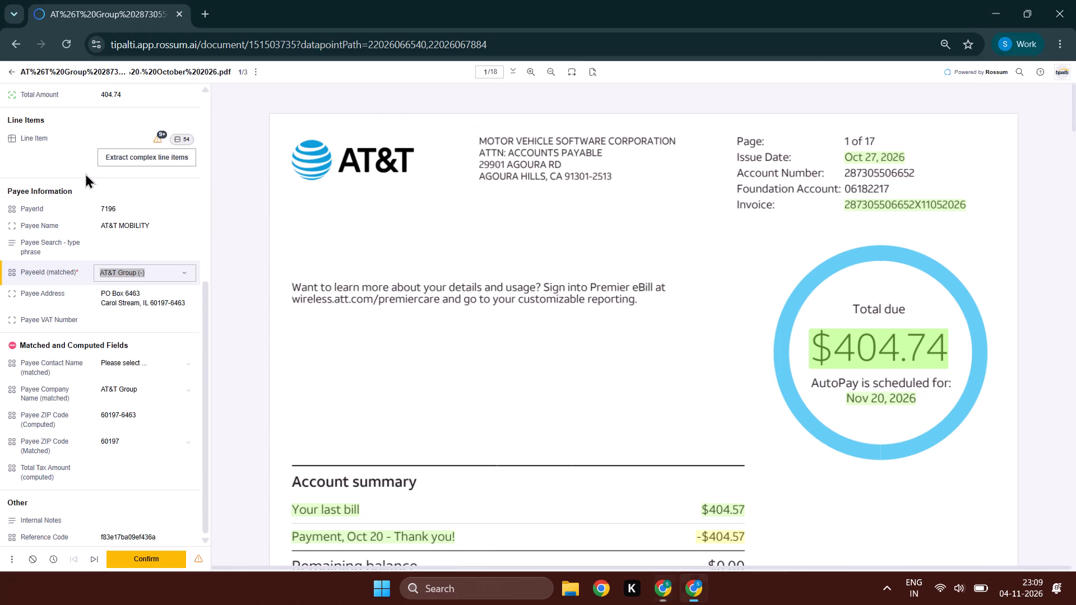
scroll(85, 173, "up", 2)
left_click_drag(183, 167, 92, 171)
key("ctrl+c")
key("ctrl+c")
key("ctrl+c")
key("ctrl+c")
key("ctrl+c")
key("ctrl+c")
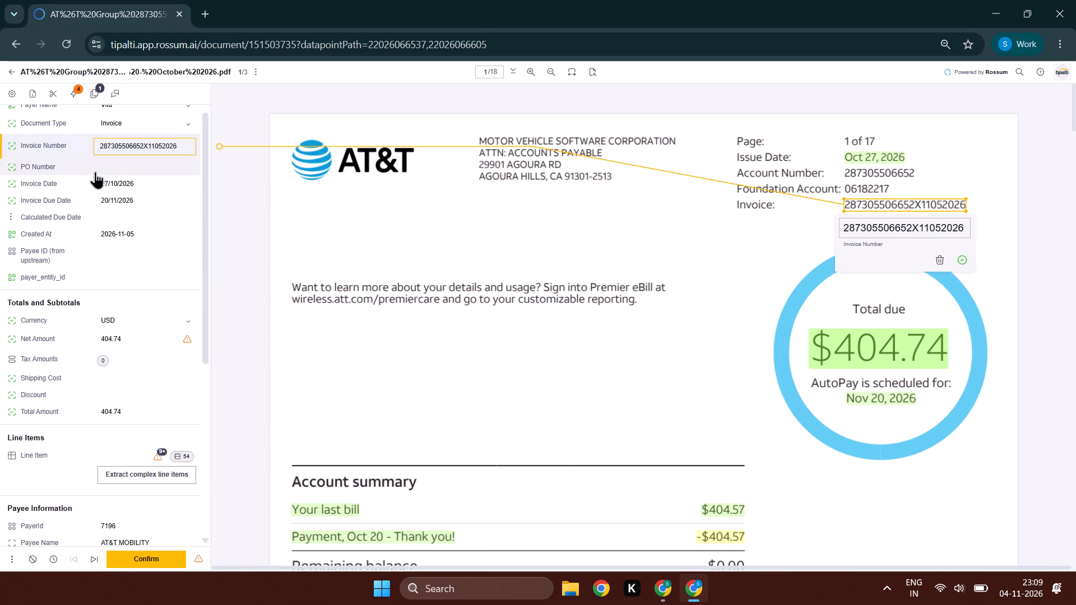
key("alt+Tab")
key("ctrl+v")
key("Tab")
Enter the invoice date 27/10/2026 and the due date 20/11/2026 in the DBR form.
key("alt+Tab")
key("alt+Tab")
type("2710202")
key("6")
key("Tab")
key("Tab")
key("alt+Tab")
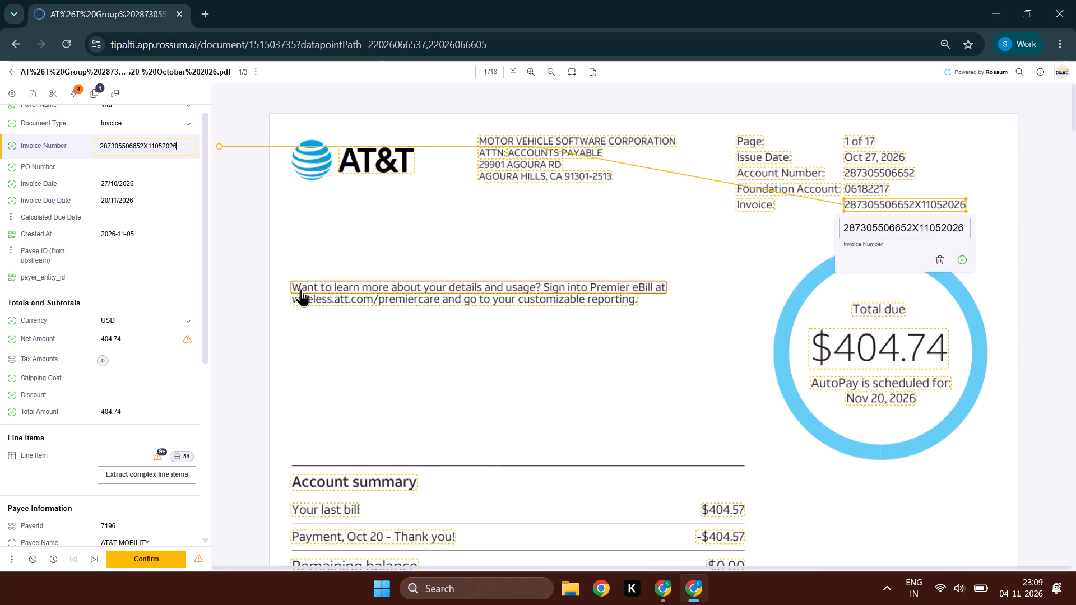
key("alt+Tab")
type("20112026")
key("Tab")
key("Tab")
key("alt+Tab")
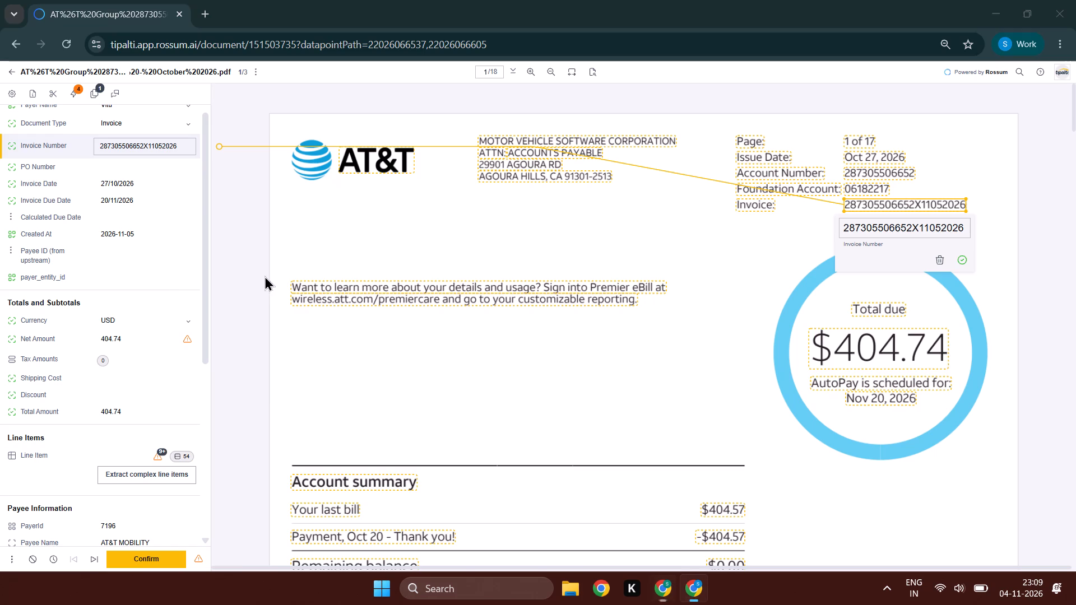
Copy the AT&T invoice's total amount, 404.74, from Rossum into the DBR form's Total Amt.
left_click_drag(144, 340, 94, 341)
key("ctrl+c")
key("ctrl+c")
key("ctrl+c")
key("ctrl+c")
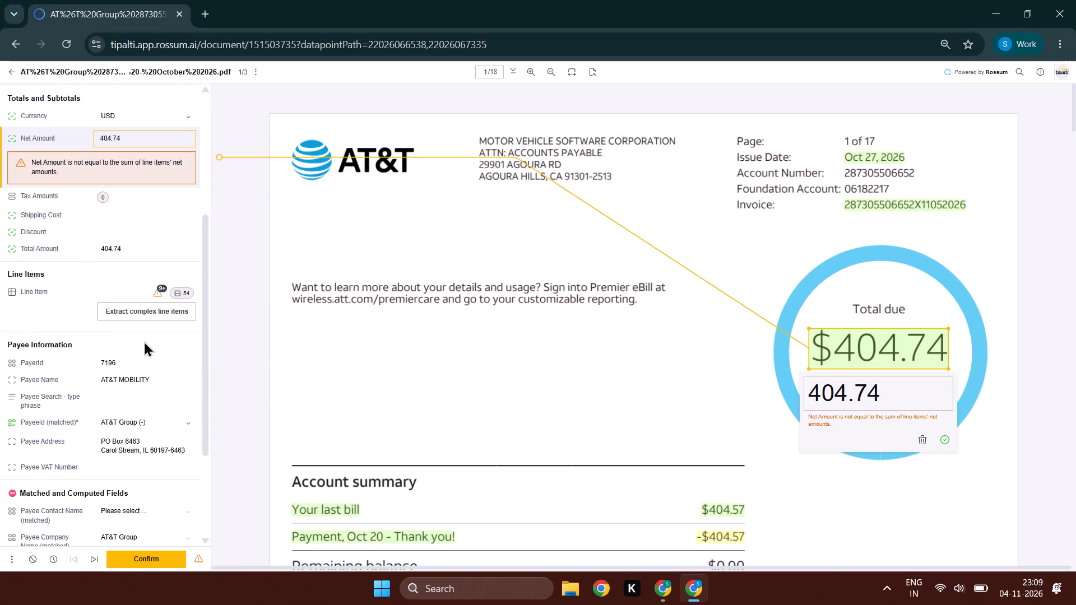
key("alt+Tab")
scroll(459, 378, "down", 1)
key("alt+Tab")
left_click_drag(139, 255, 95, 255)
key("ctrl+c")
key("alt+Tab")
scroll(444, 263, "down", 6, "alt")
key("Tab")
key("Tab")
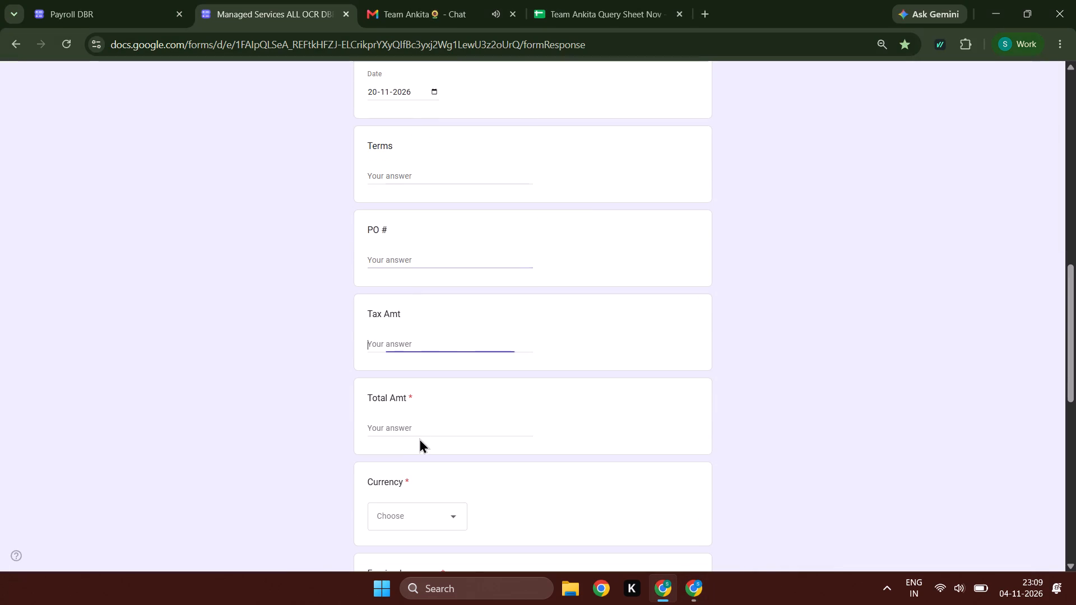
key("Tab")
left_click(432, 425, "ctrl")
key("ctrl+v")
key("Tab")
Complete the form's remaining required choices: currency USD, foreign language, quality analyst NA, invoice pages 1 and multiple payees No.
key("alt+Tab")
scroll(165, 346, "up", 1)
key("alt+Tab")
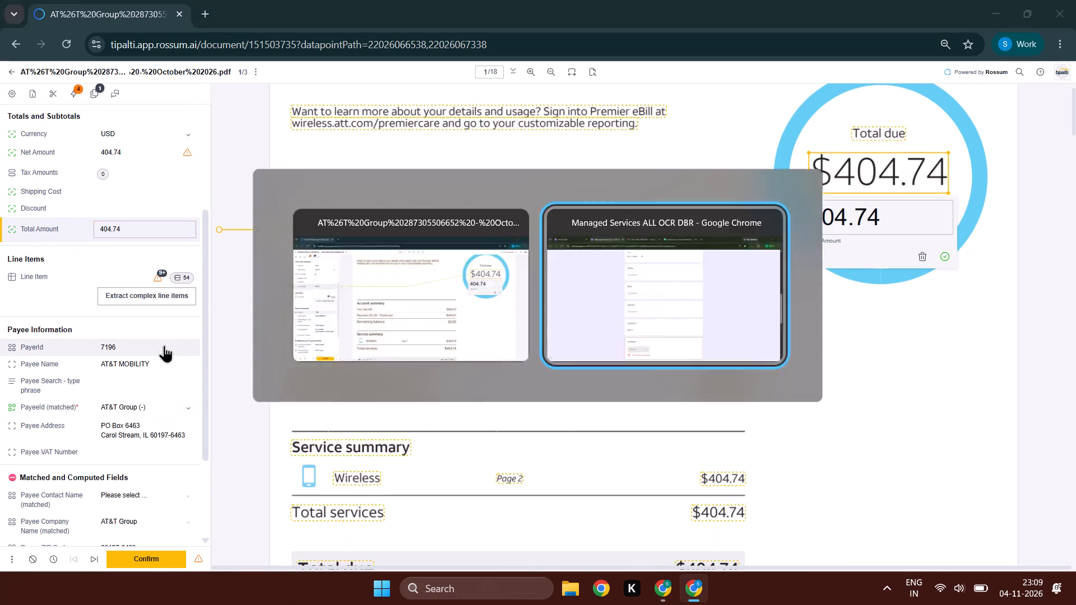
type("US")
key("Tab")
type("NN")
key("Tab")
type("NNN")
key("Tab")
key("1")
key("Tab")
key("n")
key("Tab")
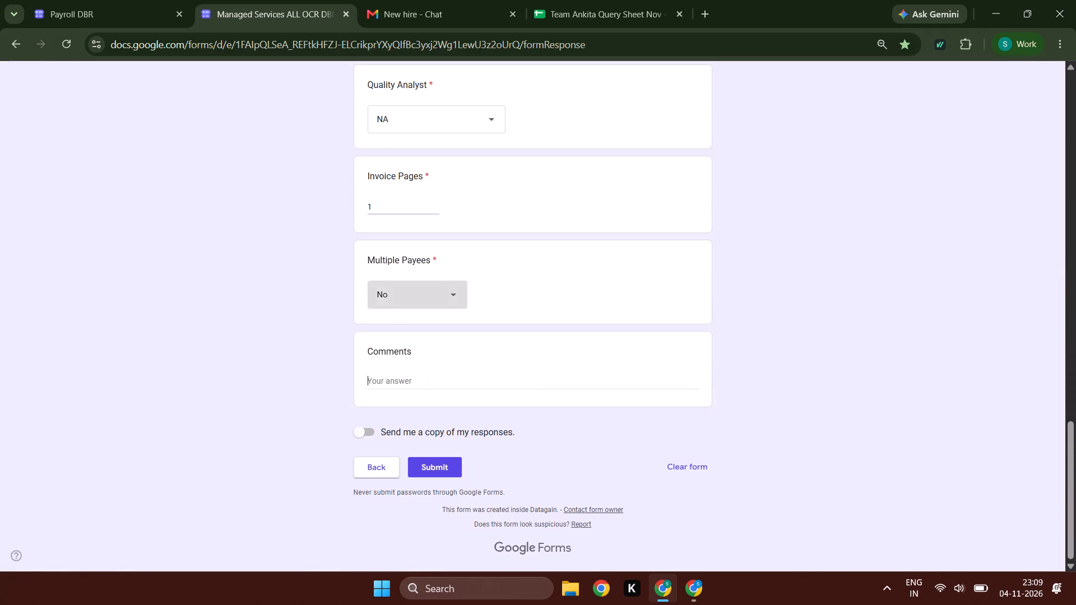
Request a copy of the responses and submit the DBR form.
key("Tab")
key("space")
key("Tab")
key("Tab")
key("space")
Select all line items of the AT&T invoice in Rossum and delete them.
key("alt+Tab")
left_click(129, 274)
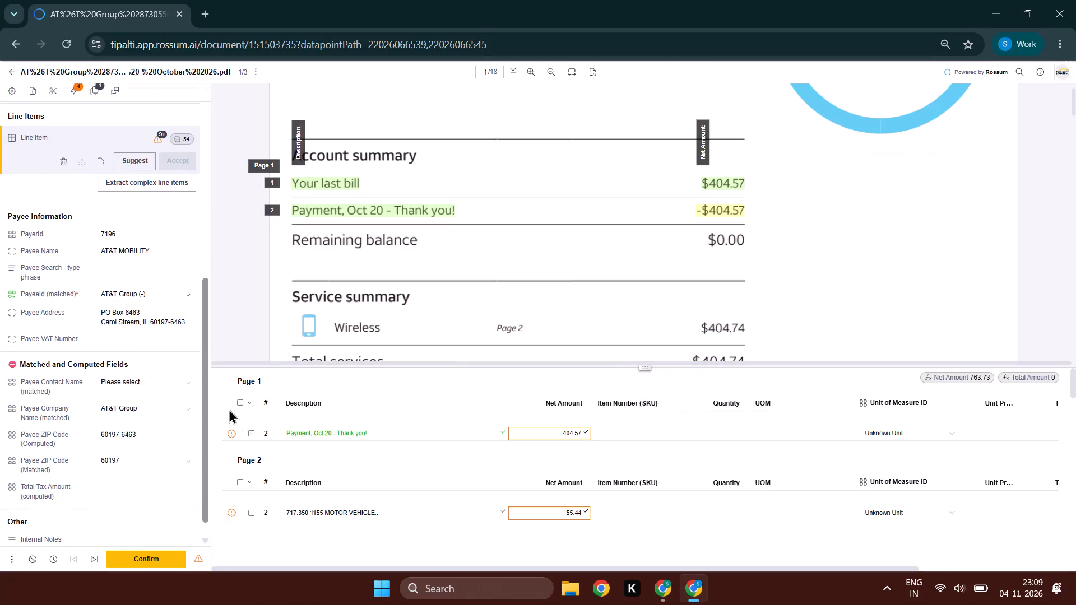
left_click(253, 400)
left_click(272, 421)
left_click(247, 401)
left_click(266, 421)
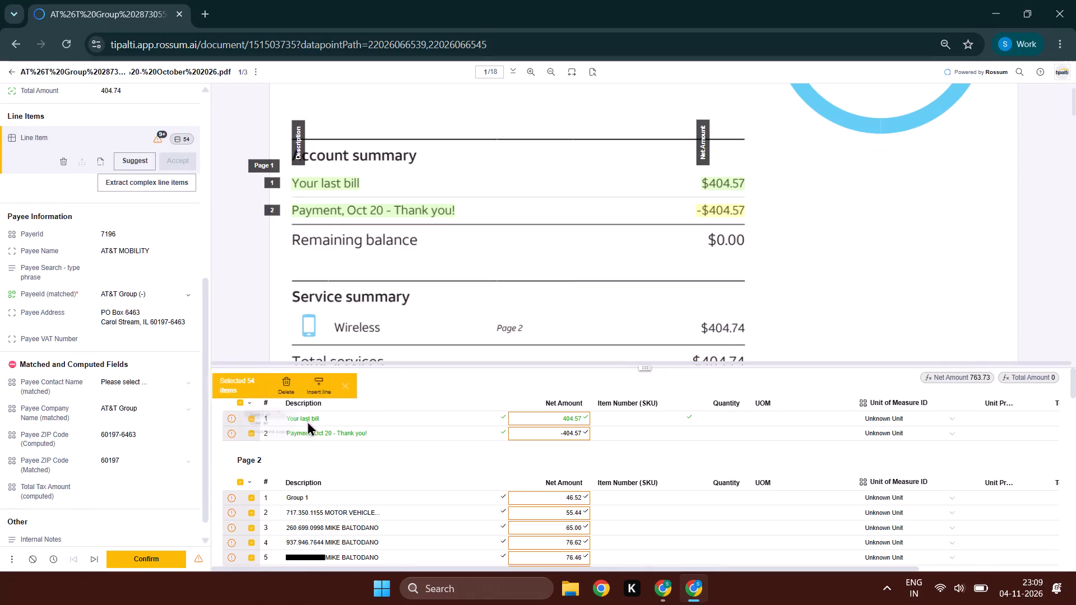
double_click(331, 387)
left_click(334, 387)
Capture a single line item from the invoice with description Total due and net amount 404.74.
key("Tab")
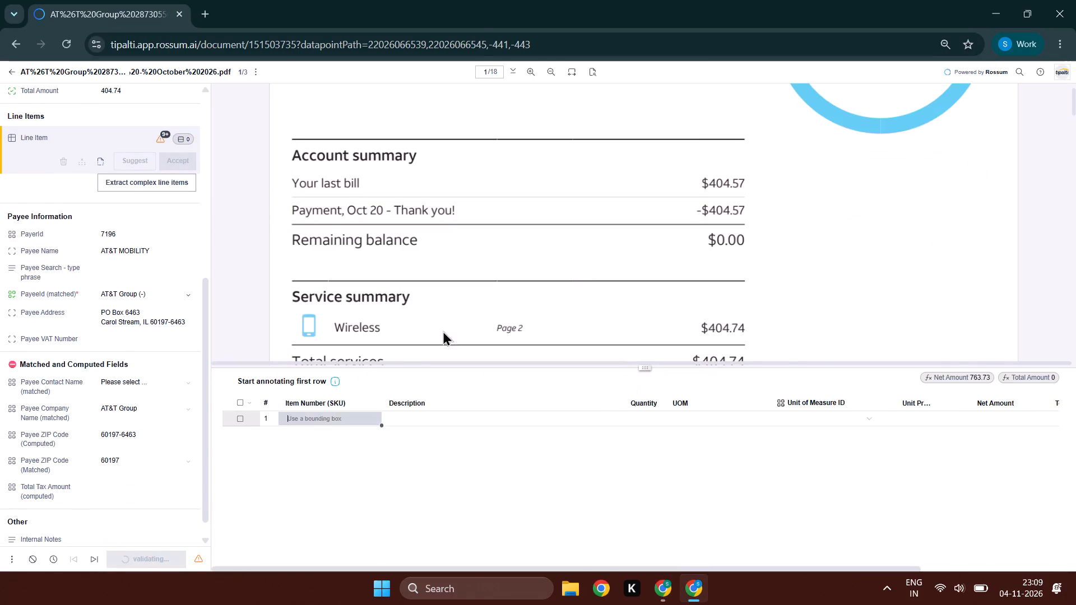
scroll(517, 299, "up", 4)
left_click(879, 313)
scroll(614, 257, "down", 1)
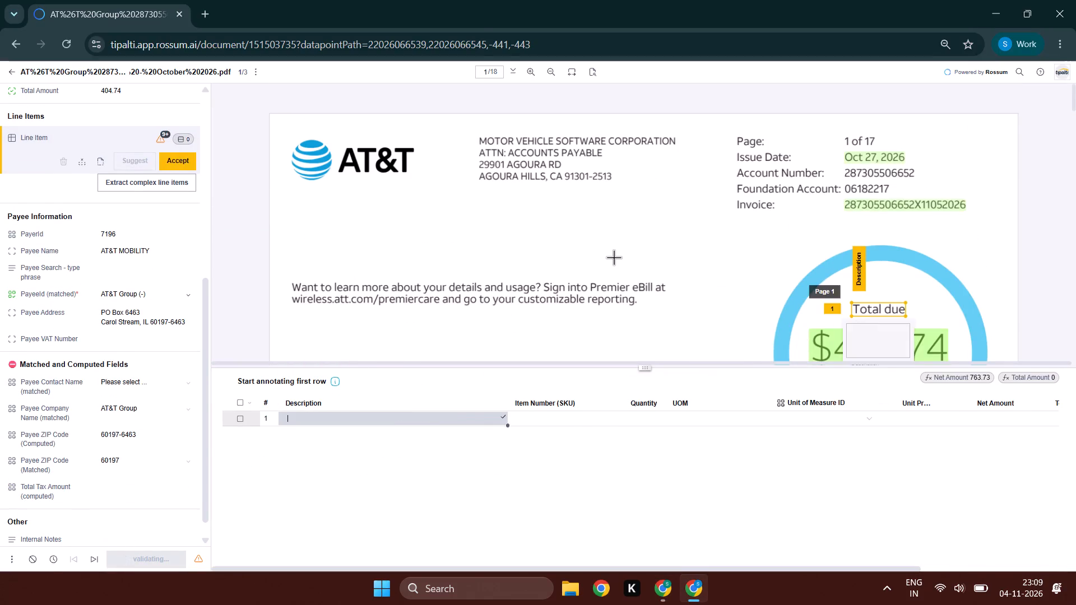
left_click(989, 410)
left_click(992, 414)
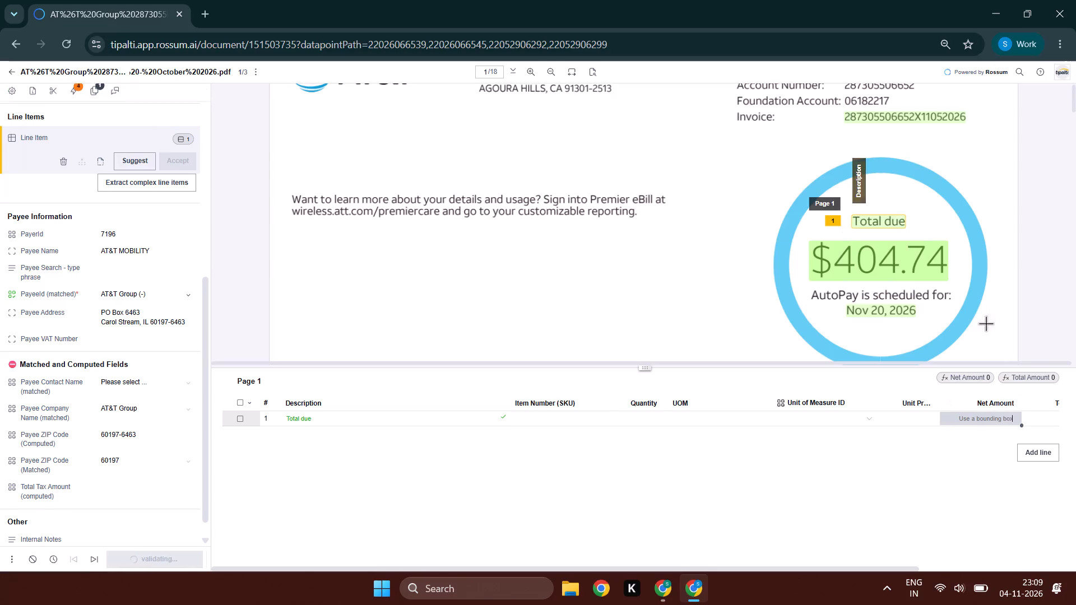
left_click_drag(963, 241, 806, 275)
key("Tab")
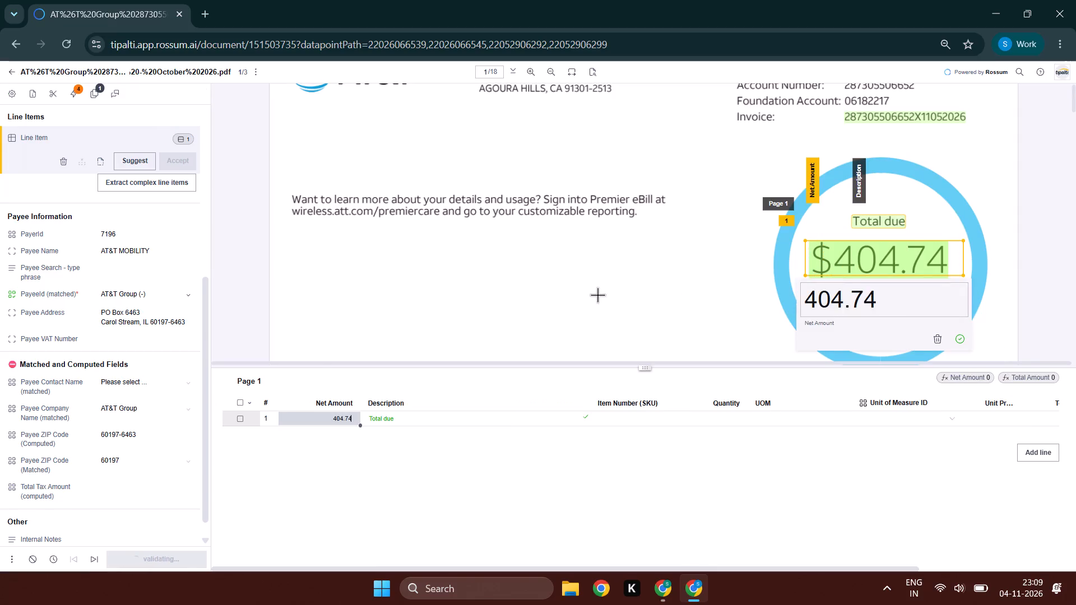
Start another DBR response, record the email with it, choose Rossum as the OCR and continue.
key("alt+Tab")
left_click(453, 144)
triple_click(448, 148)
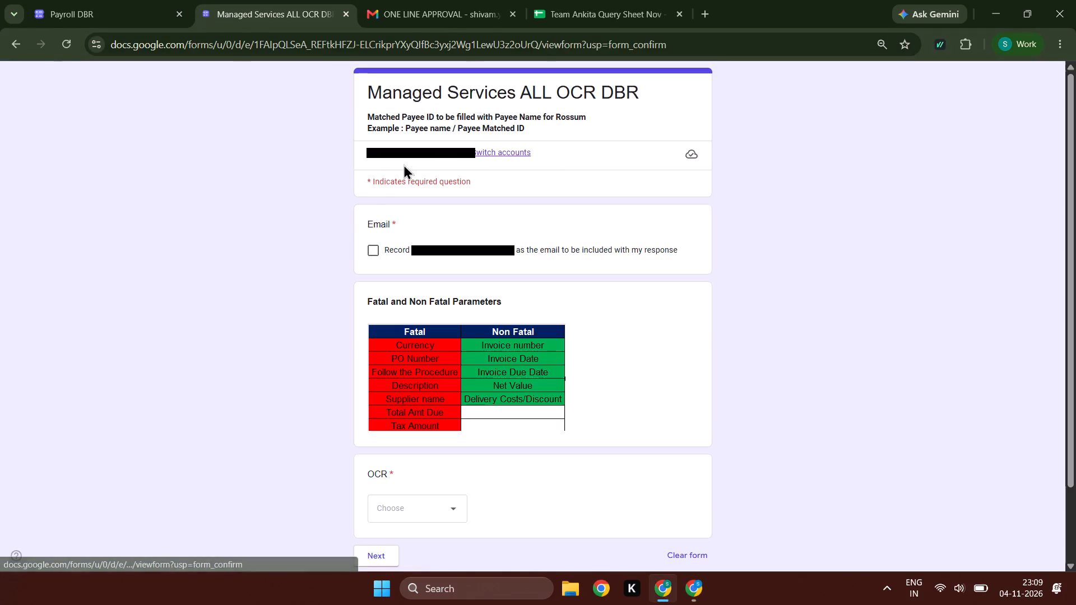
left_click(367, 236)
left_click(410, 499)
left_click(425, 545)
double_click(384, 558)
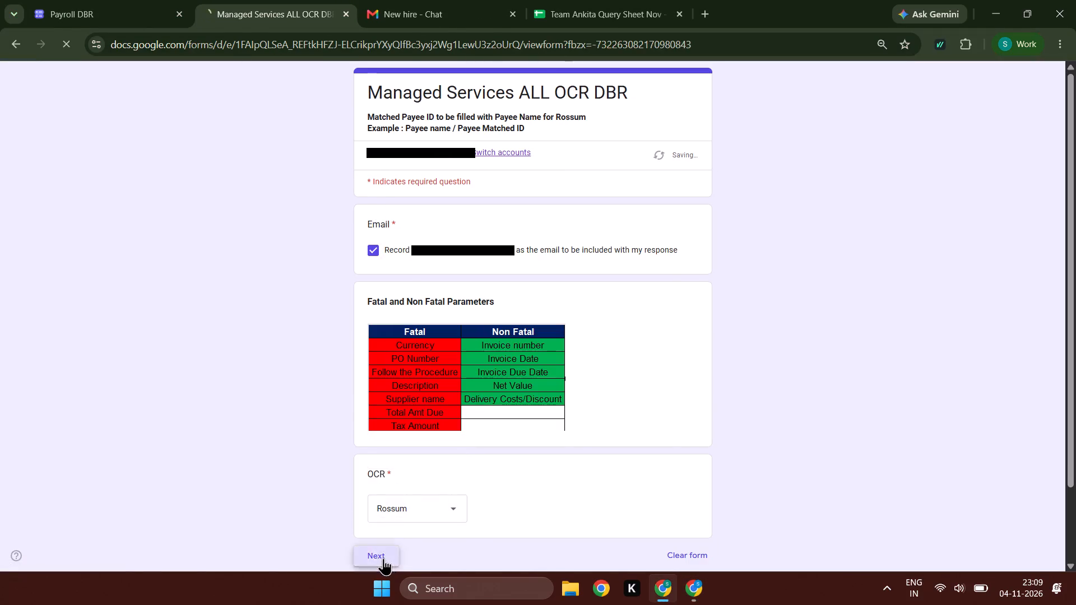
Confirm the 404.74 AT&T invoice in Rossum.
key("alt+Tab")
scroll(129, 392, "up", 2)
double_click(145, 562)
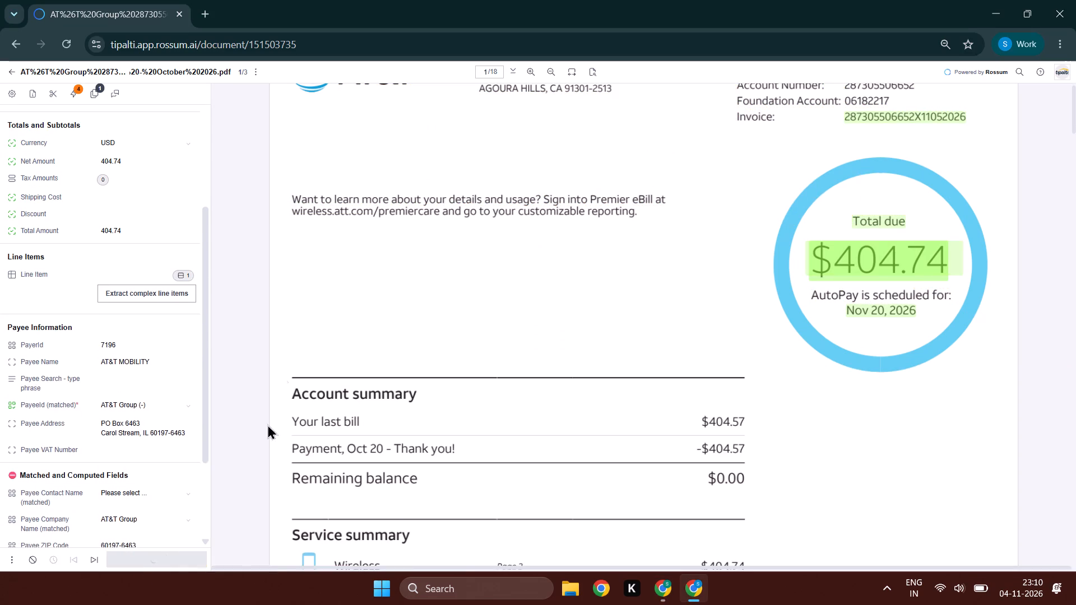
Copy the next document's ID, 151503873, from its Rossum address into the form's Annotation ID.
key("alt+Tab")
key("alt+Tab")
double_click(274, 45)
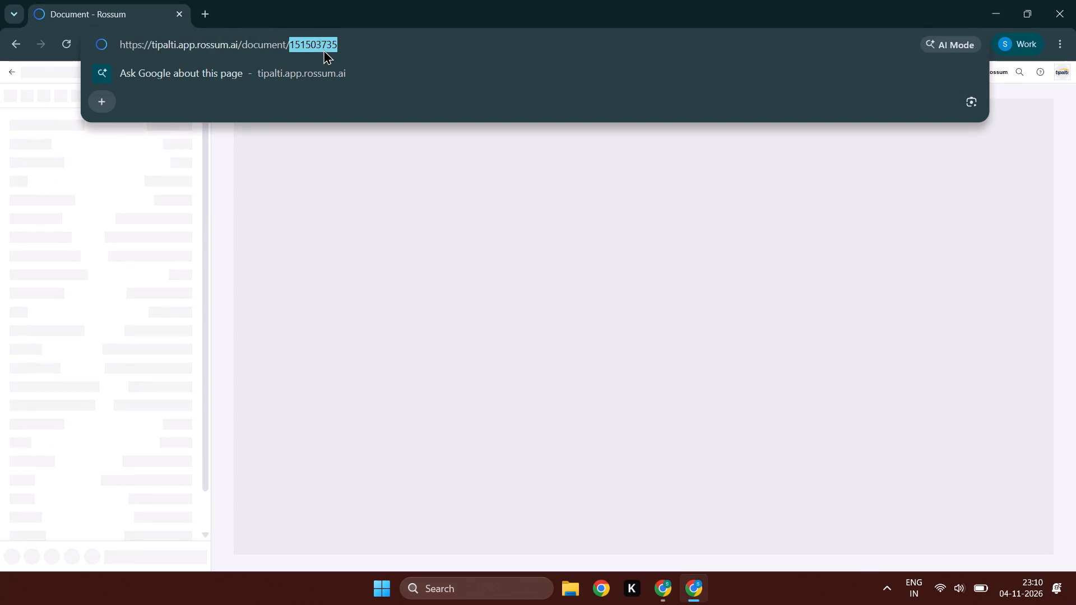
key("alt+Tab")
left_click(407, 272)
key("alt+Tab")
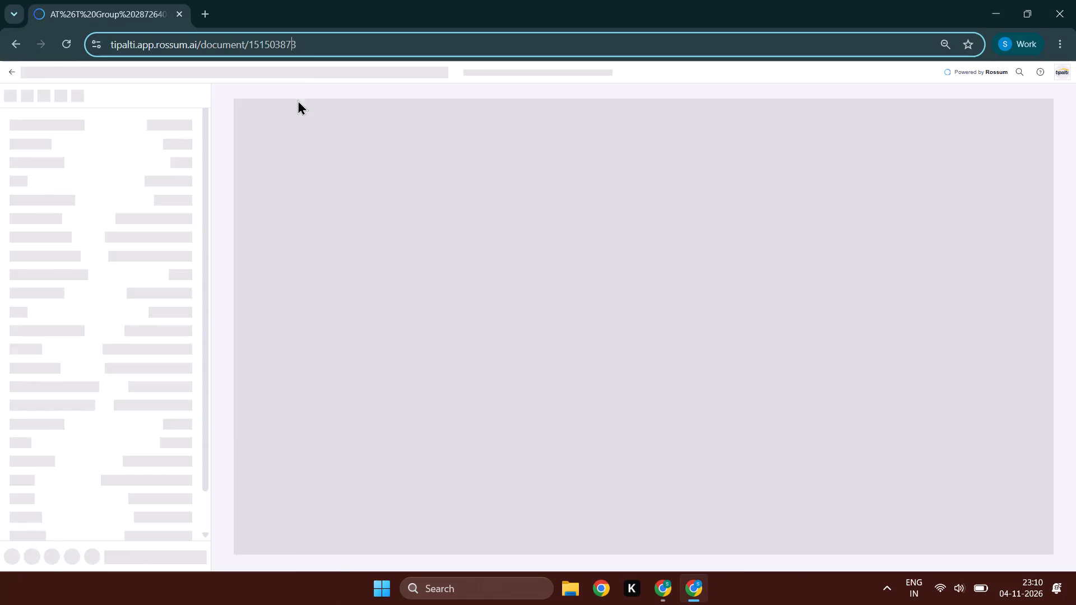
double_click(281, 44, "ctrl")
key("ctrl+c")
key("ctrl+c")
key("alt+Tab")
key("ctrl+v")
Set the form's document type to Invoice and continue to the invoice details.
left_click(410, 362)
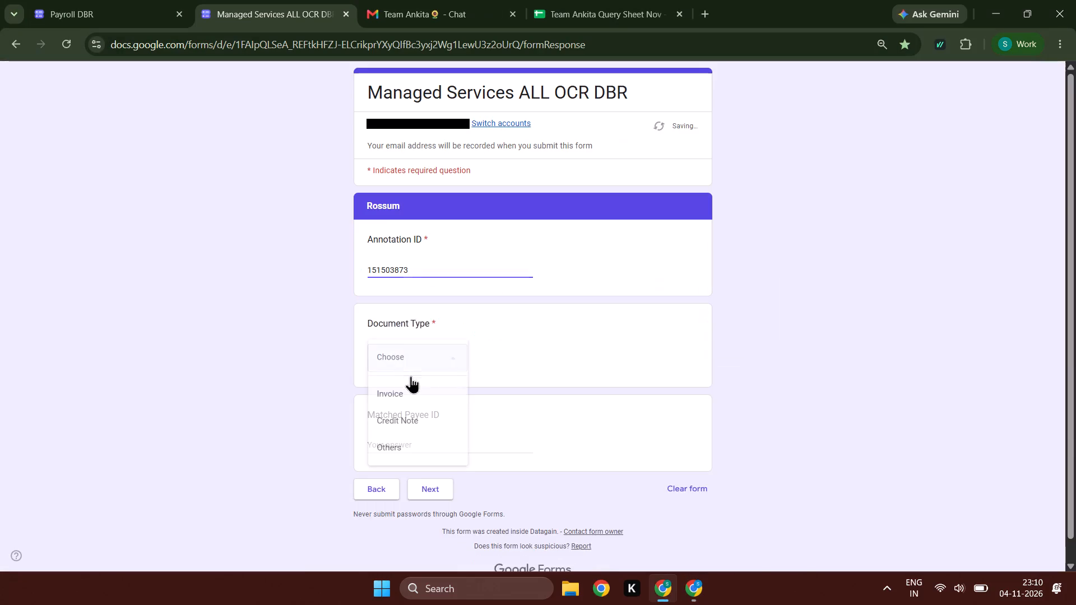
left_click(410, 374)
left_click(423, 393)
triple_click(423, 492)
Copy the payer name Vitu from the new AT&T invoice into the form's Payer.
key("alt+Tab")
scroll(97, 243, "up", 10)
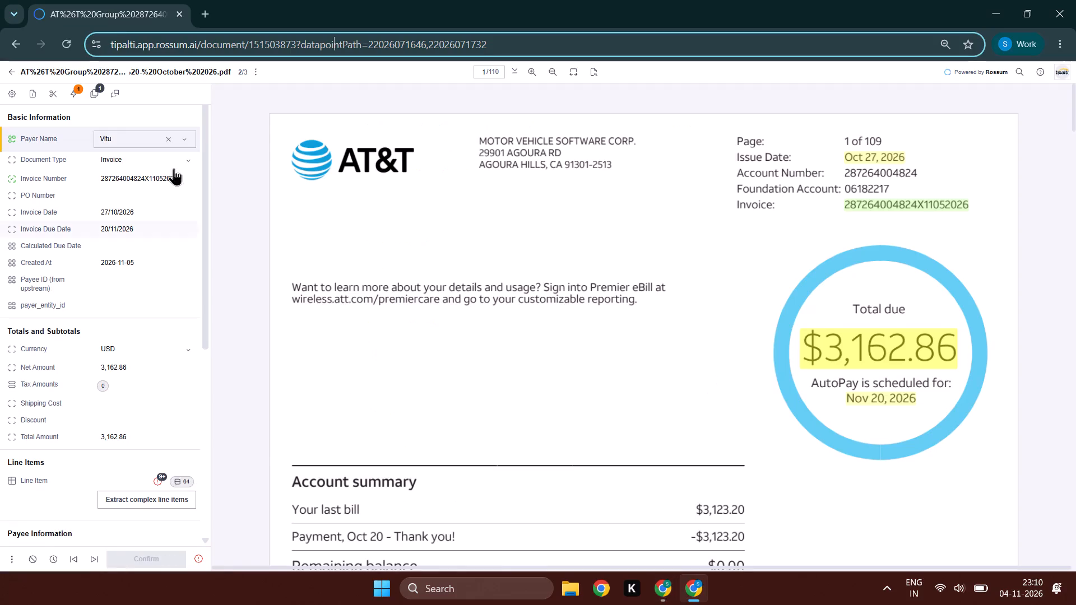
left_click(146, 139)
key("ctrl+c")
key("ctrl+c")
key("alt+Tab")
left_click(443, 275, "ctrl")
key("ctrl+v")
Set the form's review to R and the bill lines to 1.
left_click(406, 366)
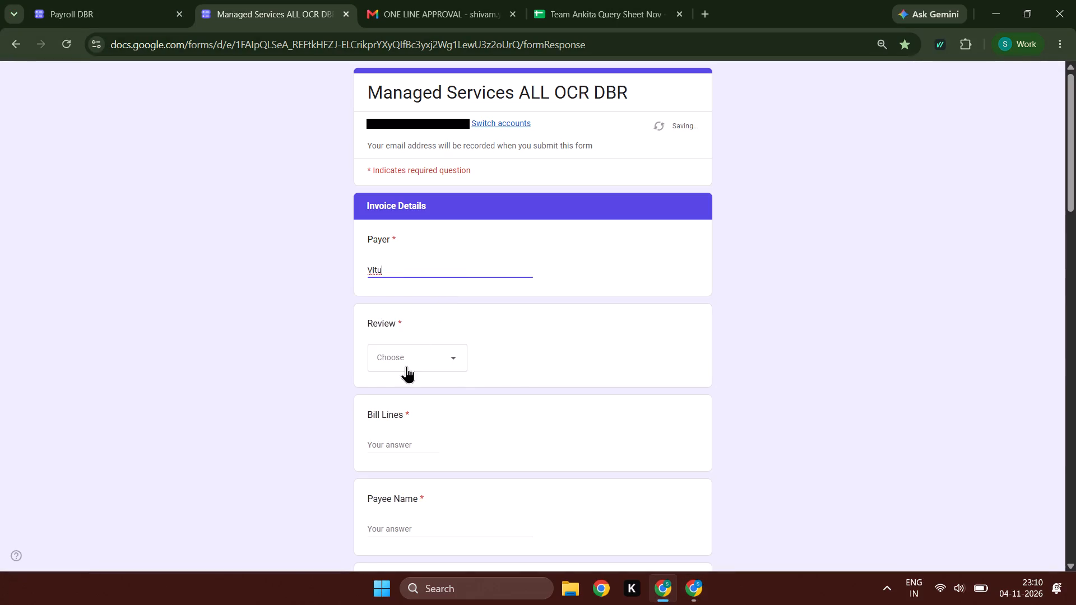
left_click(400, 393)
left_click(389, 444)
key("alt+Tab")
scroll(91, 337, "down", 3)
key("alt+Tab")
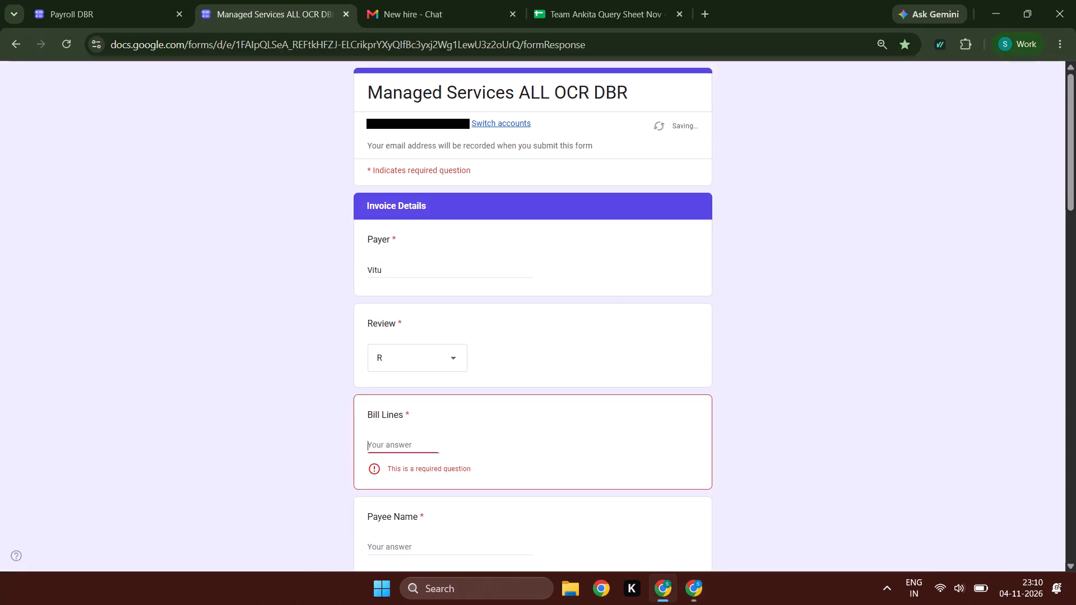
key("1")
key("Tab")
Copy the matched payee, AT&T Group (-), from Rossum into the form's payee name.
key("alt+Tab")
scroll(87, 342, "down", 2)
left_click(161, 280)
key("ctrl+c")
key("ctrl+c")
key("alt+Tab")
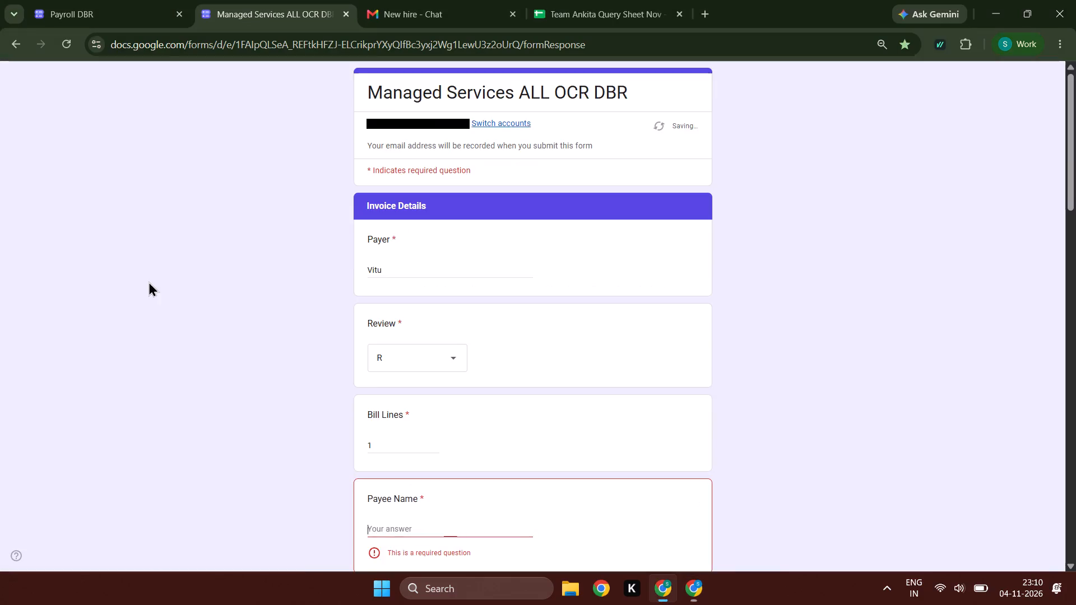
key("ctrl+v")
key("Tab")
Copy the new AT&T invoice's invoice number from Rossum into the DBR form.
key("alt+Tab")
left_click(135, 305)
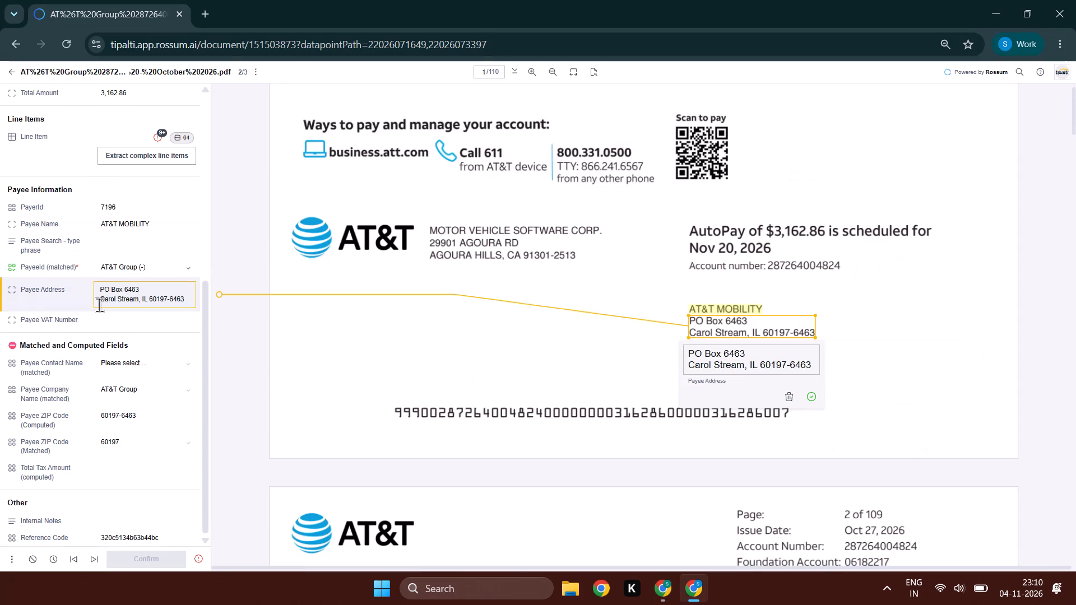
key("alt+Tab")
key("alt+Tab")
scroll(71, 268, "up", 8)
left_click_drag(194, 170, 176, 173)
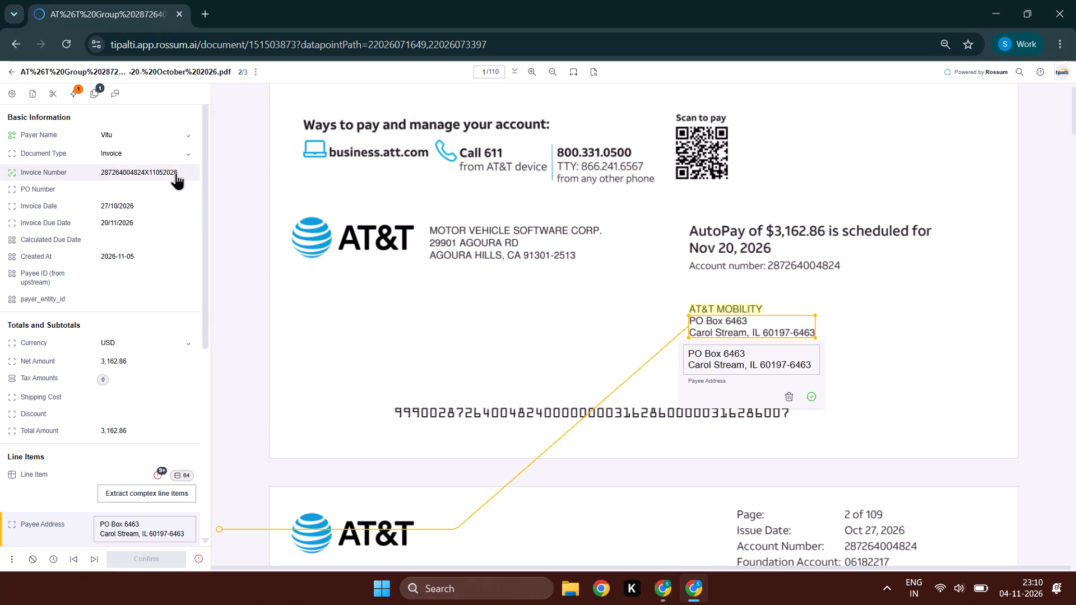
left_click_drag(176, 173, 64, 176)
key("ctrl+c")
key("ctrl+c")
left_click(106, 171)
left_click_drag(180, 119, 95, 123)
key("ctrl+c")
key("ctrl+c")
key("ctrl+c")
key("alt+Tab")
key("ctrl+v")
Enter the invoice date 27/10/2026 and the due date 20/11/2026 in the DBR form.
key("Tab")
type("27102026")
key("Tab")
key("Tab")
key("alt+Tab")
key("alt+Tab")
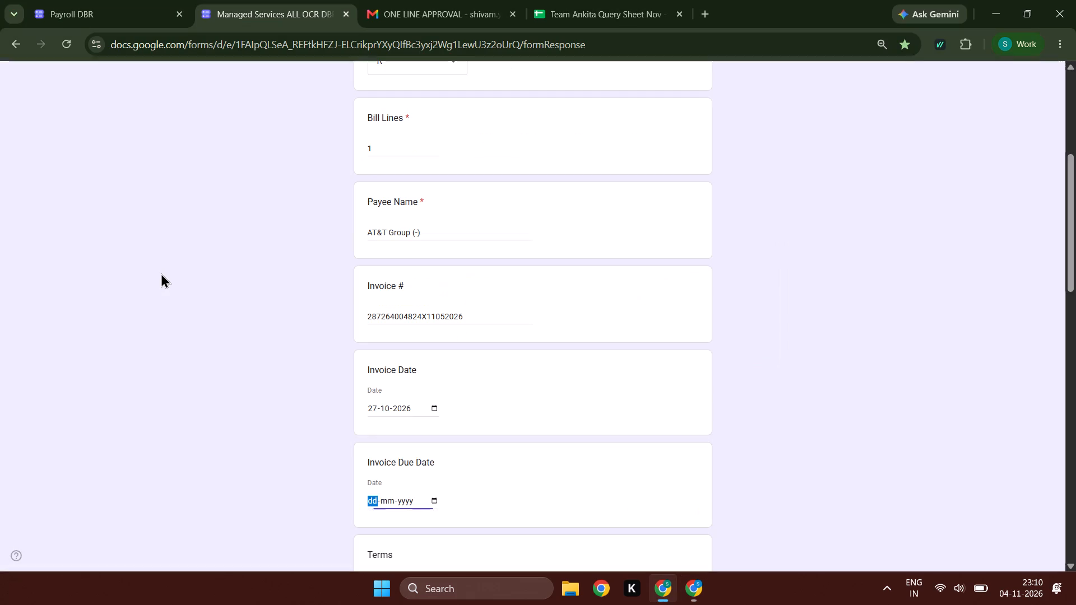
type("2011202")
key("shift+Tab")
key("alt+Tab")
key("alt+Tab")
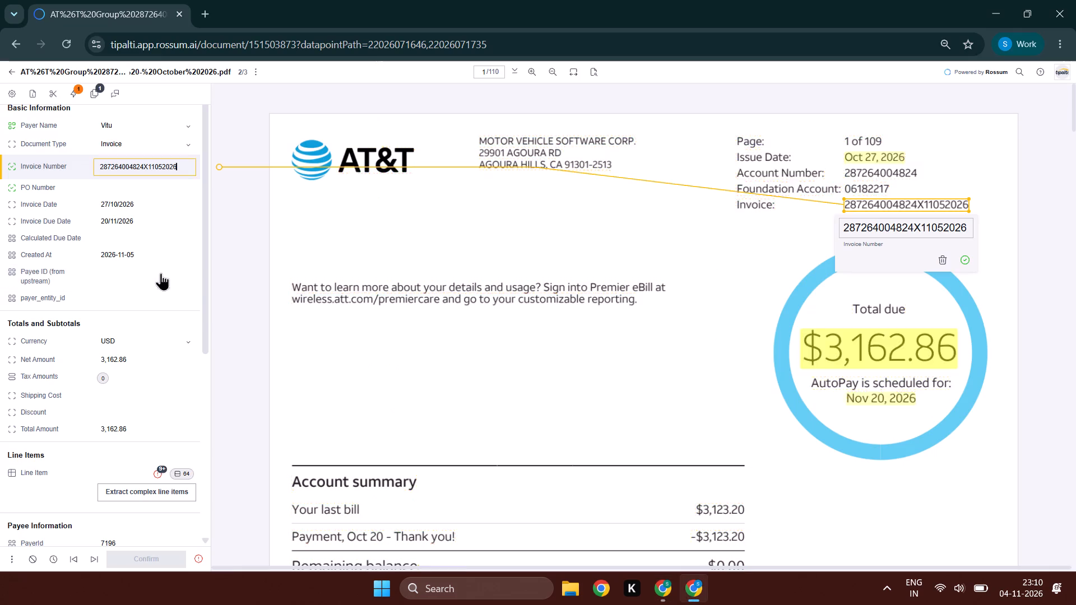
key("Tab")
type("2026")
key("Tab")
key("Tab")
Copy the net amount 3,162.86 from Rossum into the DBR form's total amount.
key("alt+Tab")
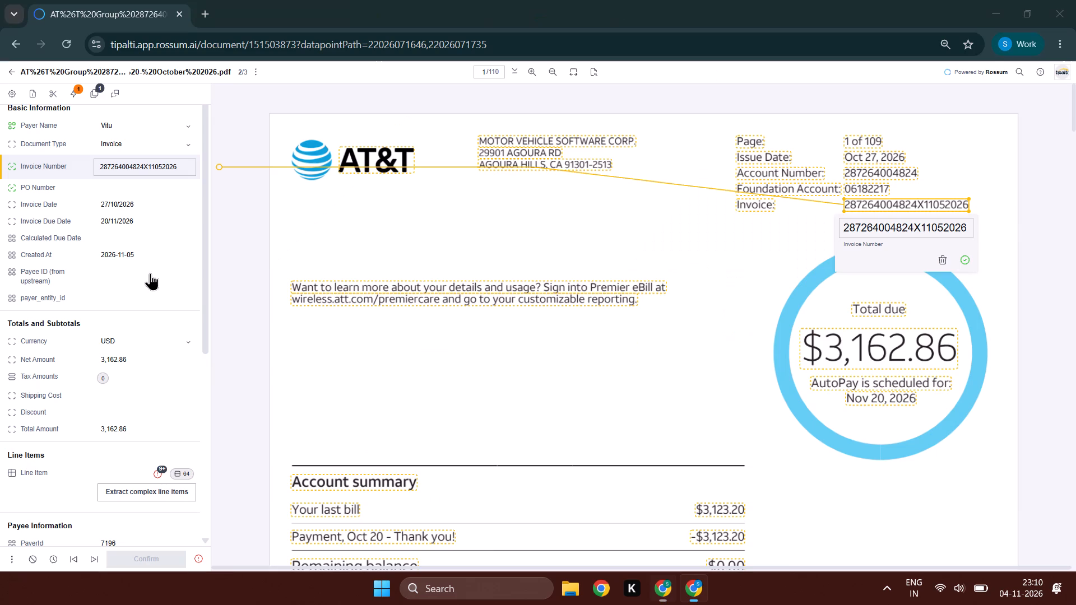
left_click_drag(141, 366, 97, 366)
key("ctrl+c")
key("ctrl+c")
key("alt+Tab")
scroll(501, 342, "down", 6, "alt")
key("Tab")
key("Tab")
key("Tab")
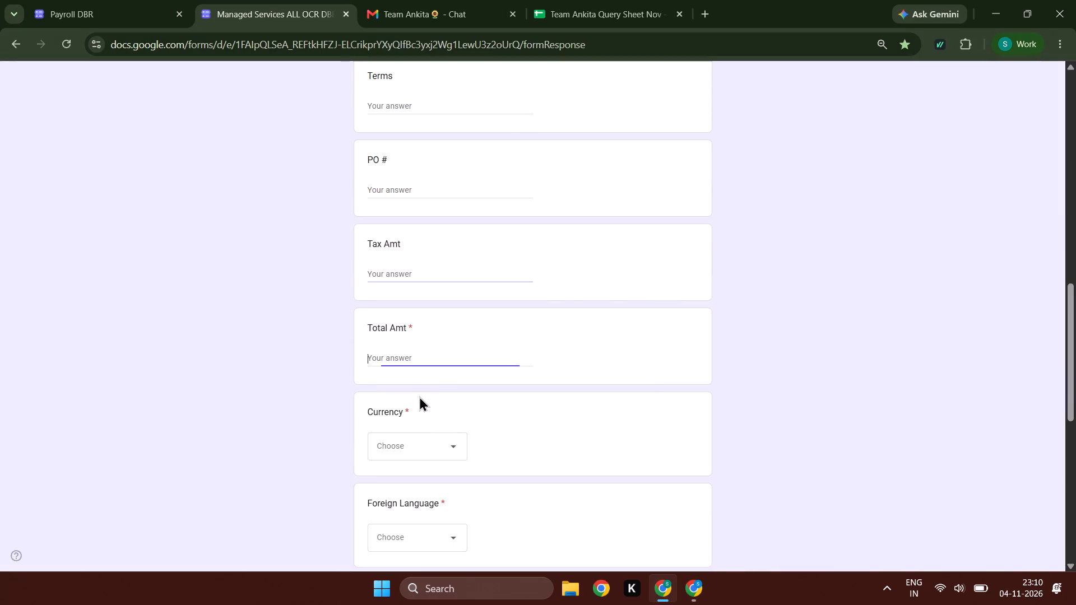
key("ctrl+v")
Check the invoice currency in Rossum and set the form's currency to USD.
key("Tab")
key("alt+Tab")
scroll(0, 272, "up", 1)
key("alt+Tab")
type("US")
Complete the form's remaining answers from foreign language onward, entering NN, NNN, 1 and N in order.
key("Tab")
type("NN")
key("Tab")
type("NNN")
key("Tab")
key("1")
key("Tab")
key("n")
key("Tab")
key("Tab")
key("space")
key("Tab")
key("Tab")
key("space")
Back in Rossum, delete all the extracted line items of the AT&T invoice.
key("alt+Tab")
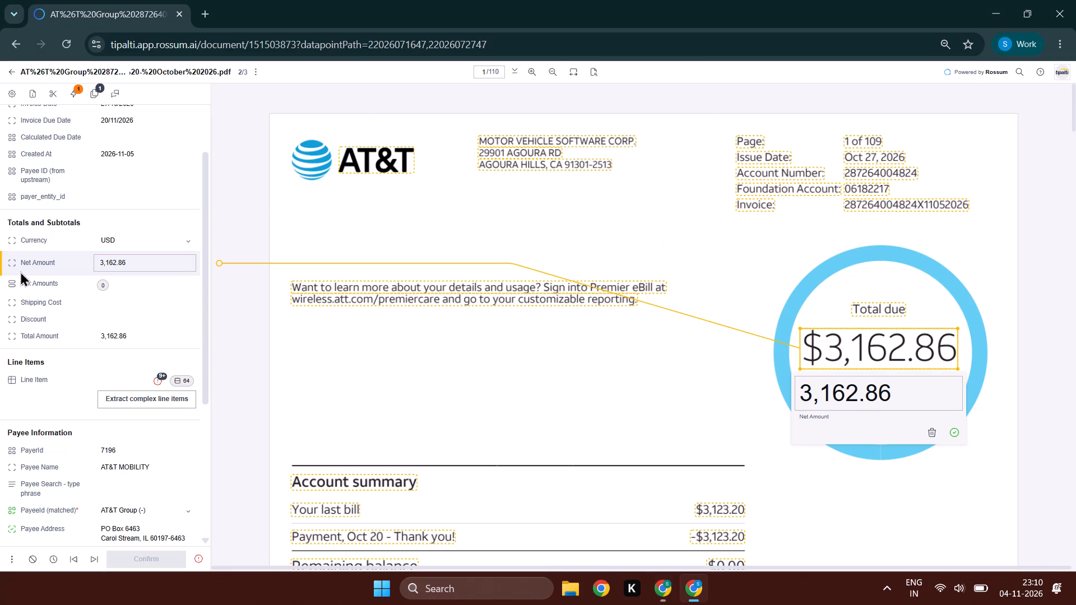
left_click(173, 375)
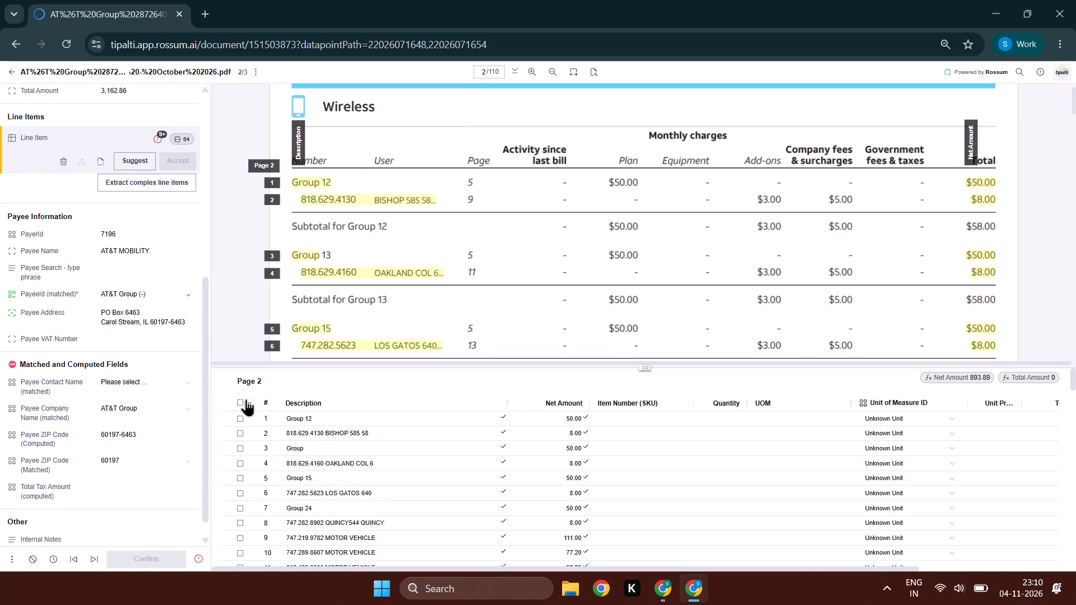
left_click(246, 399)
left_click(274, 409)
left_click(306, 426)
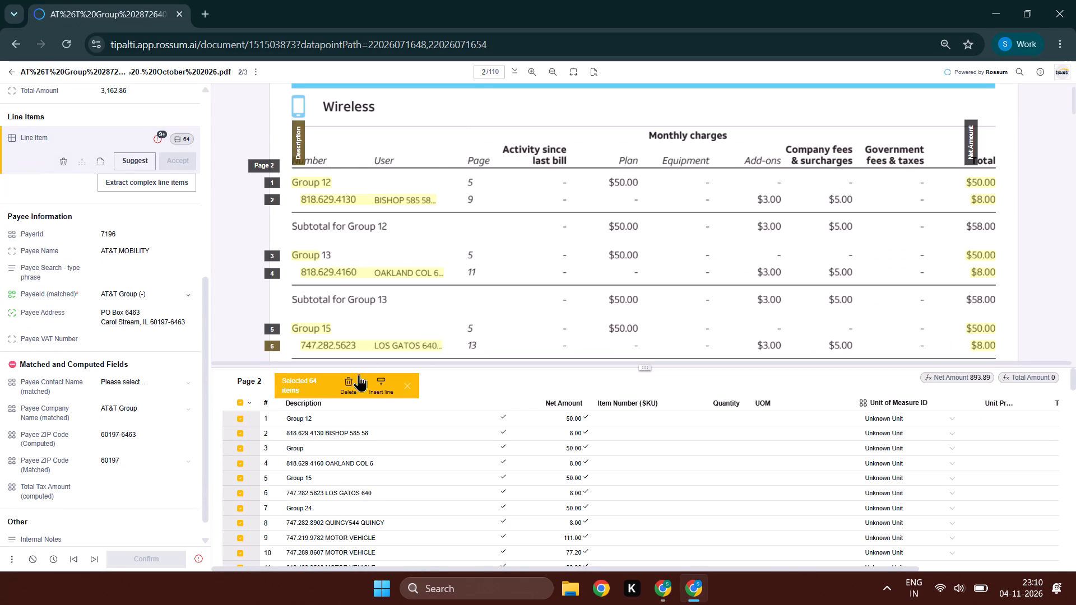
left_click(349, 381)
Capture a single line item from the invoice's first page with description Total due and net amount 3,162.86.
key("Tab")
scroll(496, 217, "up", 5)
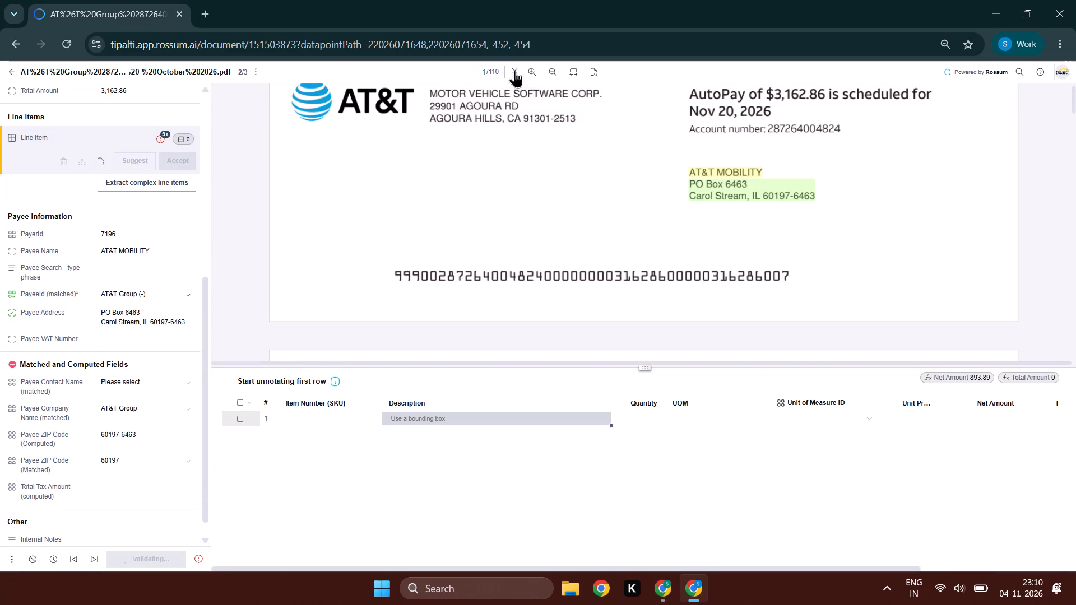
scroll(520, 137, "up", 10)
left_click(883, 166)
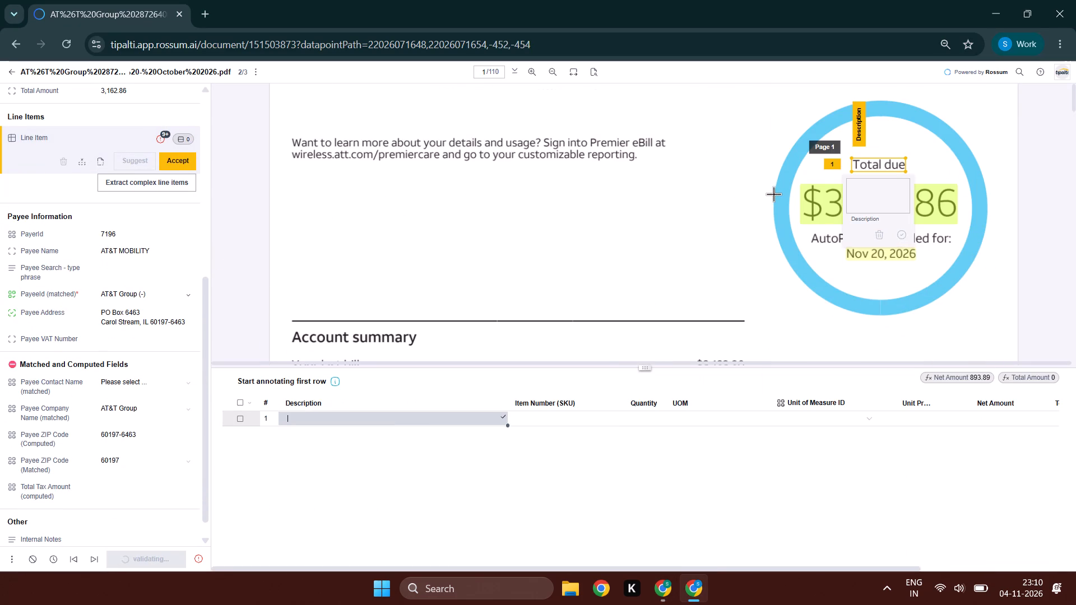
left_click(983, 419)
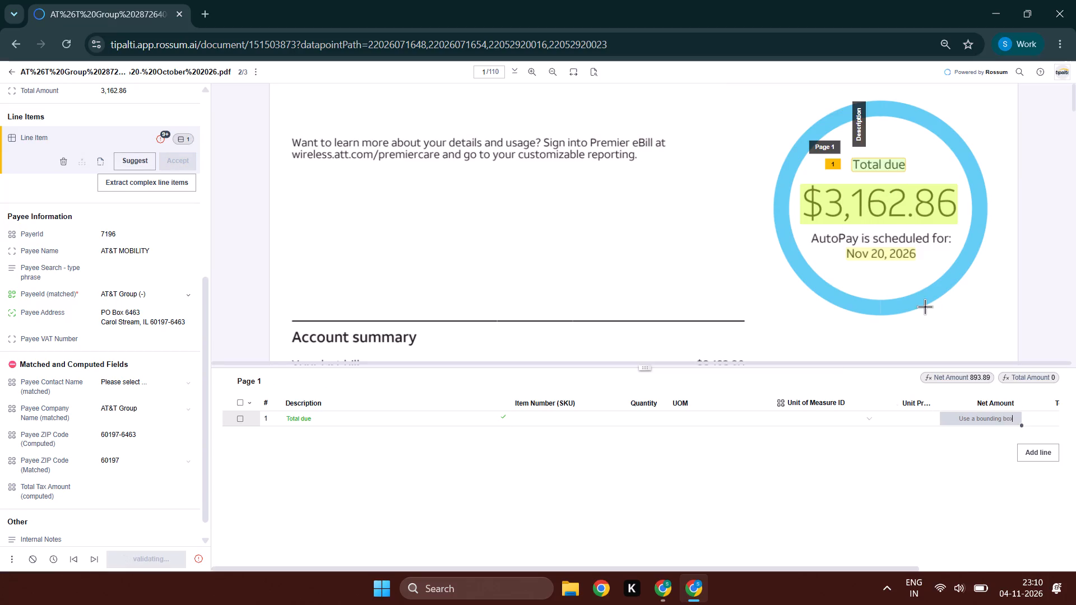
left_click_drag(968, 180, 790, 224)
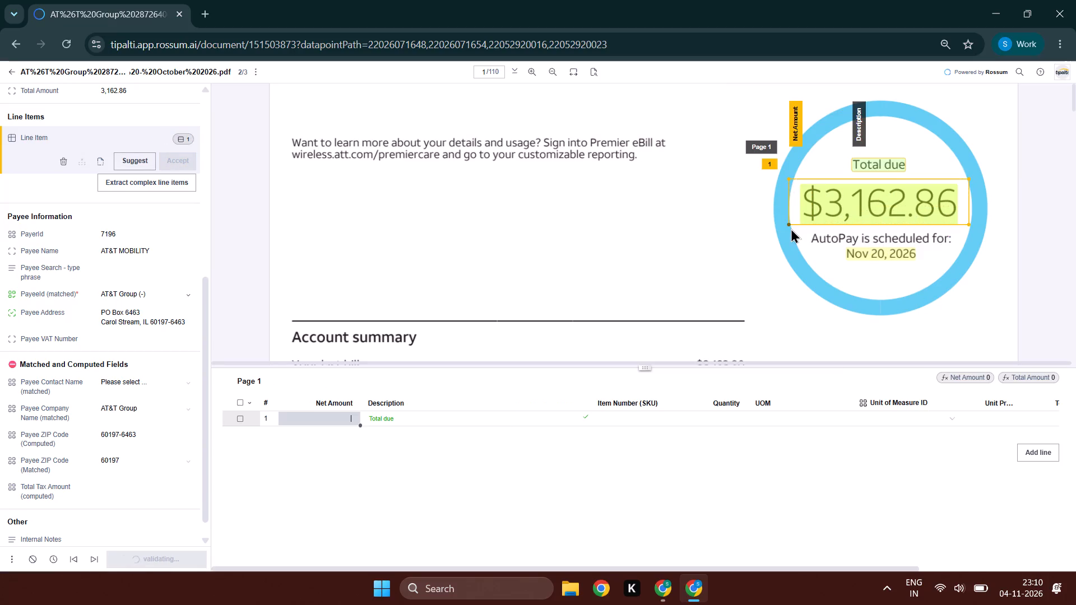
key("Tab")
key("Tab")
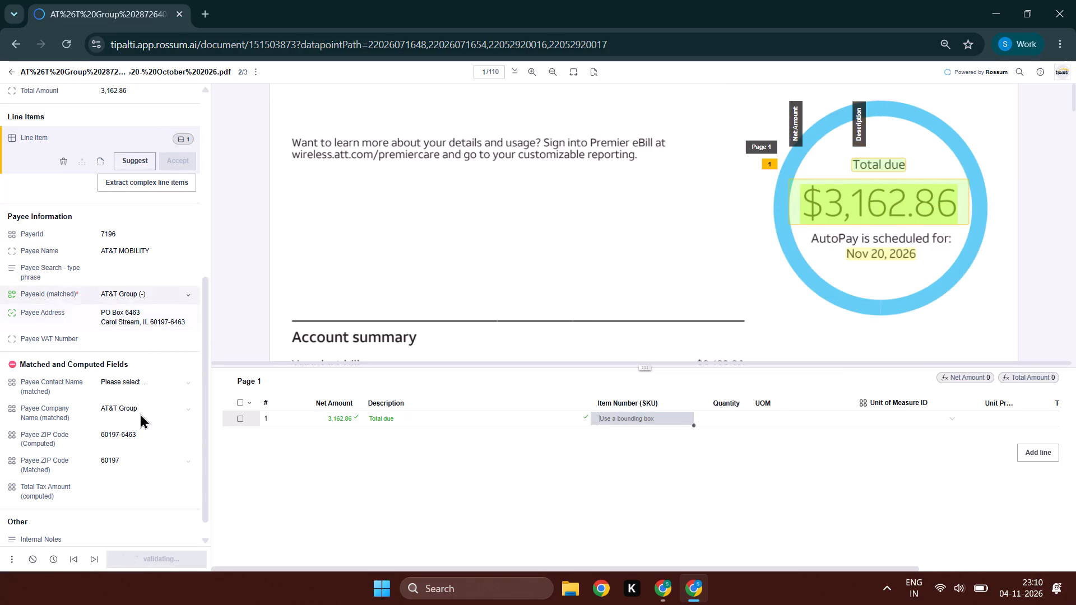
Start another response in the Managed Services ALL OCR DBR form, recording the account email, choosing the OCR and continuing to the following page.
key("alt+Tab")
left_click(409, 146)
left_click(404, 151)
left_click(407, 152)
left_click(402, 245)
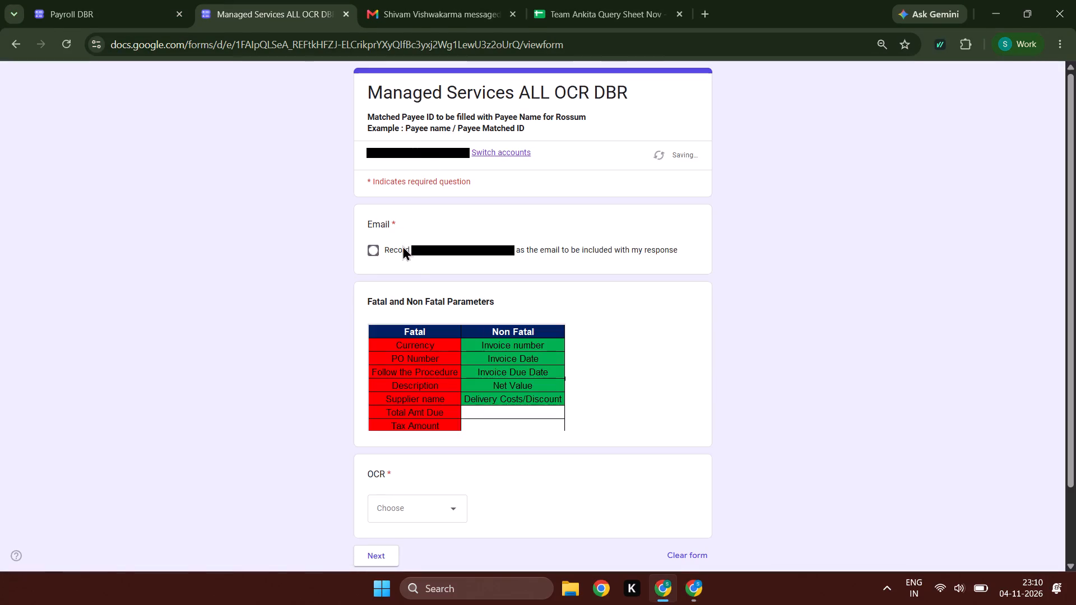
left_click(426, 496)
left_click(418, 528)
double_click(389, 550)
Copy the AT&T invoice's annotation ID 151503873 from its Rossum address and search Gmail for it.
key("alt+Tab")
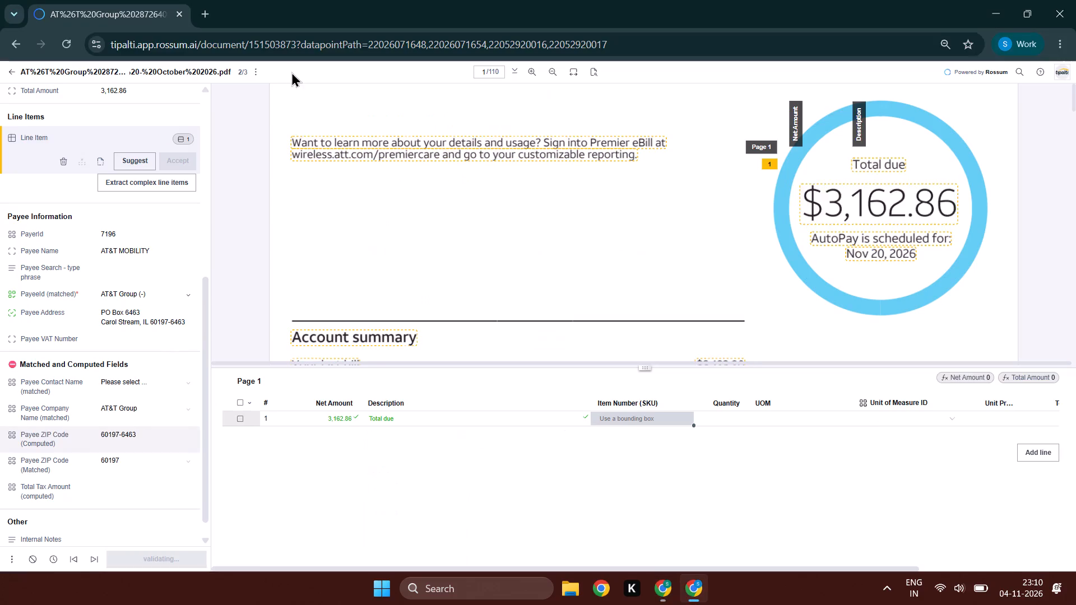
double_click(267, 45)
key("ctrl+c")
key("ctrl+c")
key("alt+Tab")
left_click(370, 1)
key("alt+Tab")
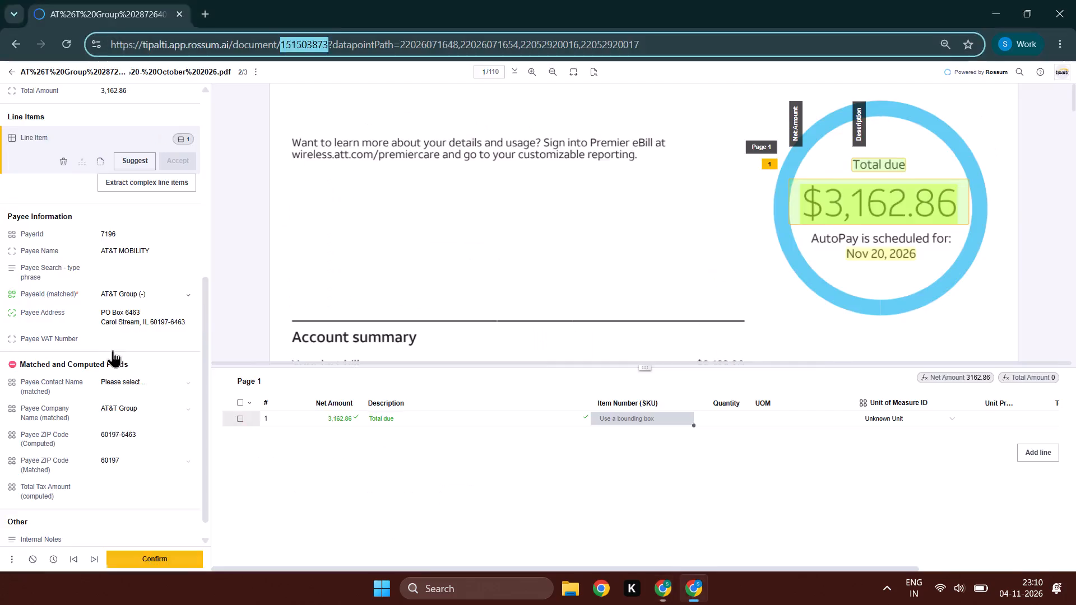
key("alt+Tab")
left_click(25, 115)
left_click(262, 76)
key("ctrl+v")
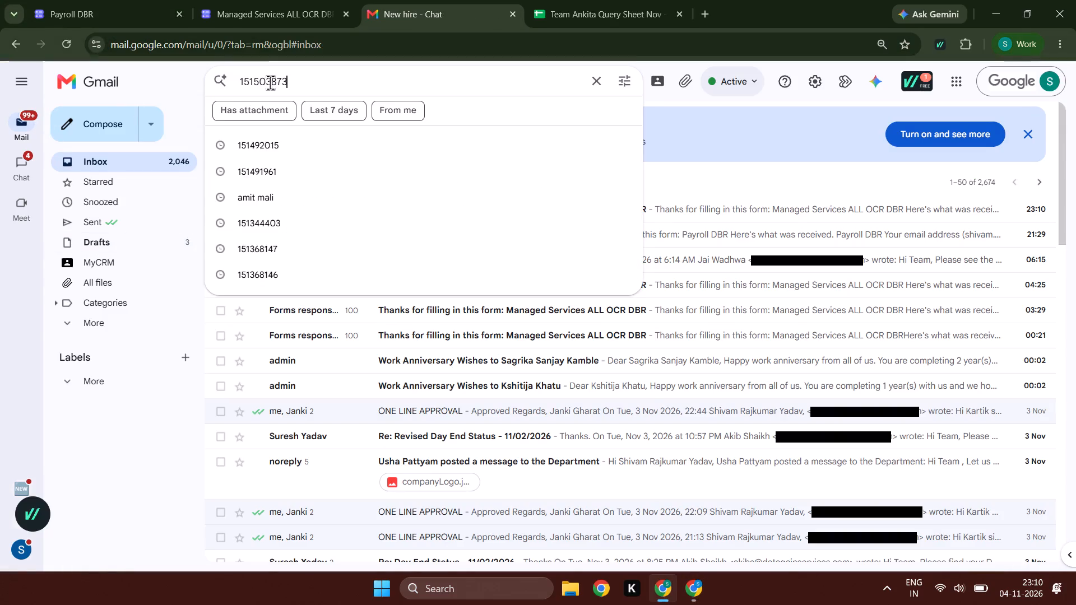
key("Return")
Back in Rossum, confirm the AT&T invoice with its single Total due line item.
key("alt+Tab")
left_click(165, 541)
triple_click(162, 550)
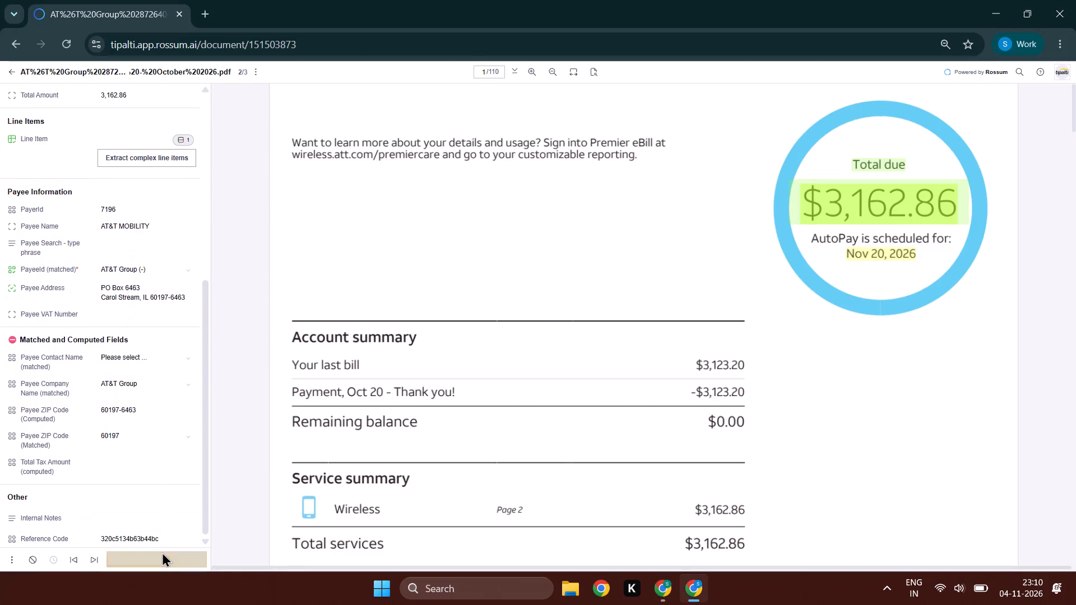
Return to Gmail to check the messages found for annotation ID 151503873.
key("alt+Tab")
left_click(100, 0)
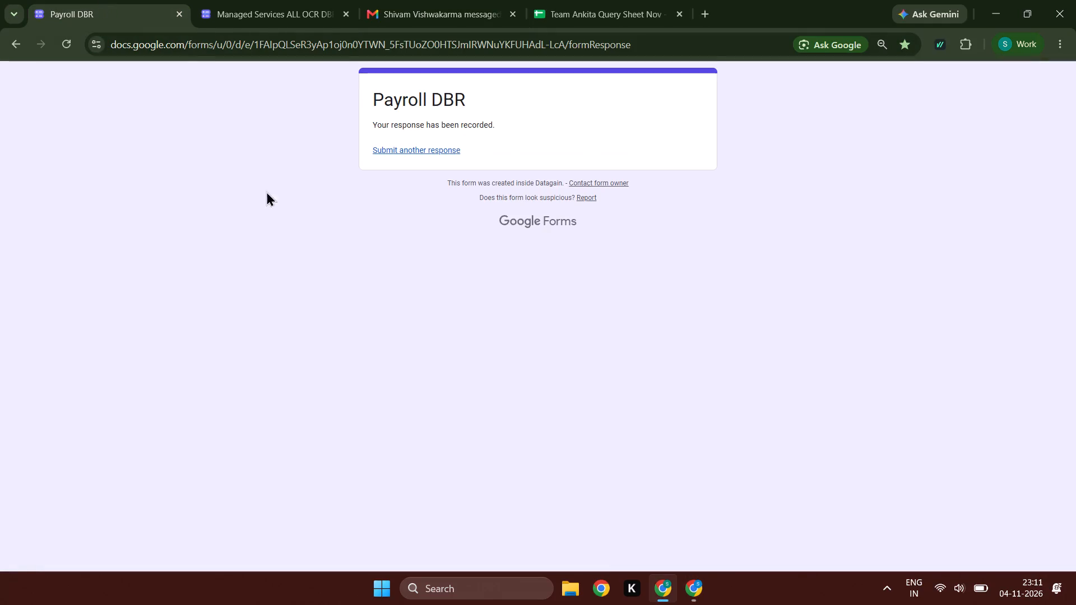
left_click(267, 2)
left_click(429, 276)
left_click(391, 0)
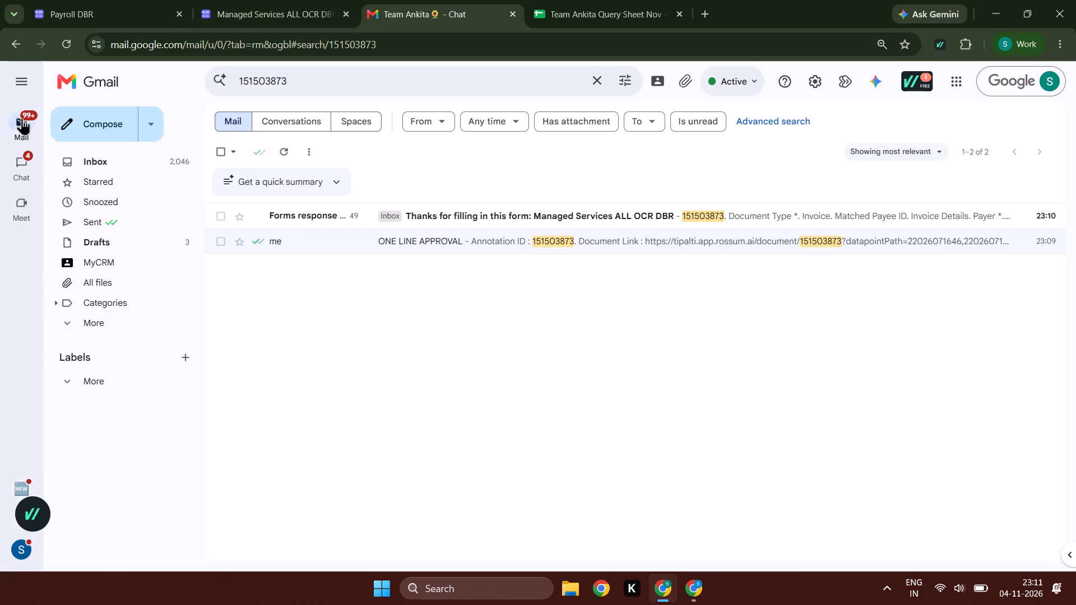
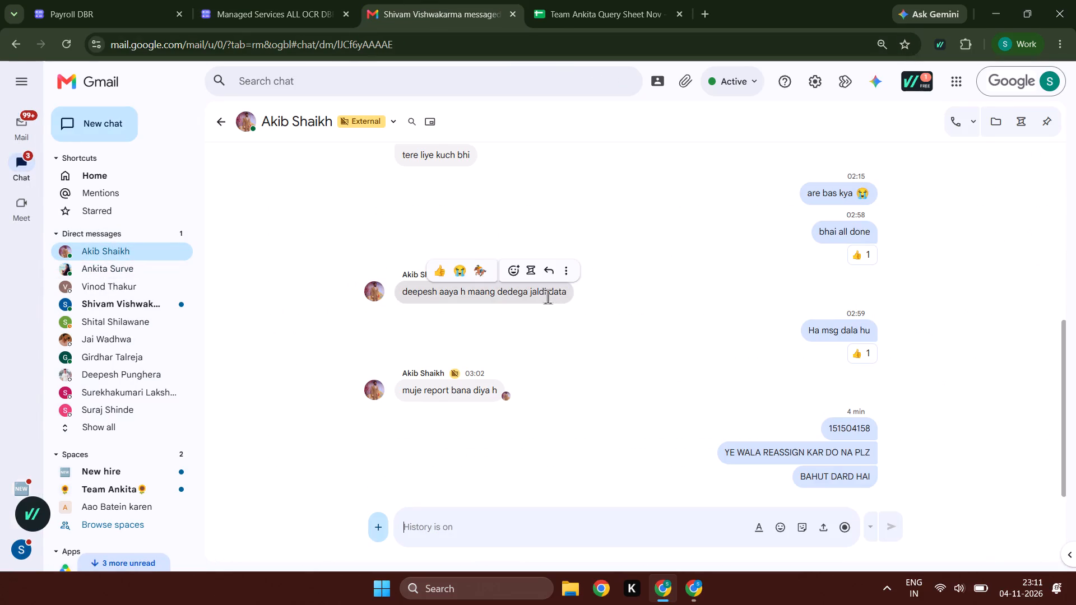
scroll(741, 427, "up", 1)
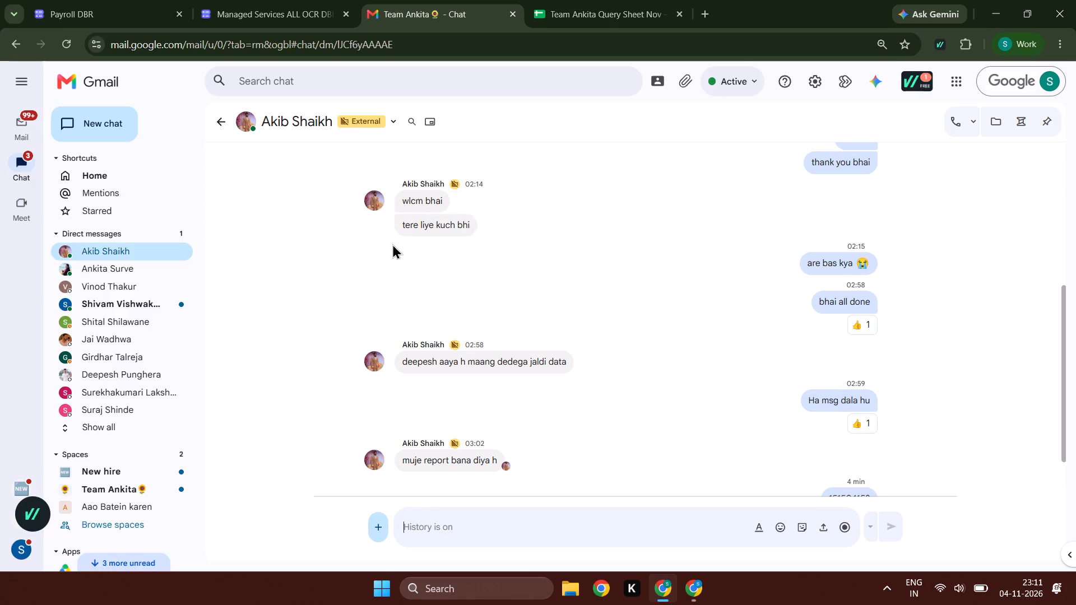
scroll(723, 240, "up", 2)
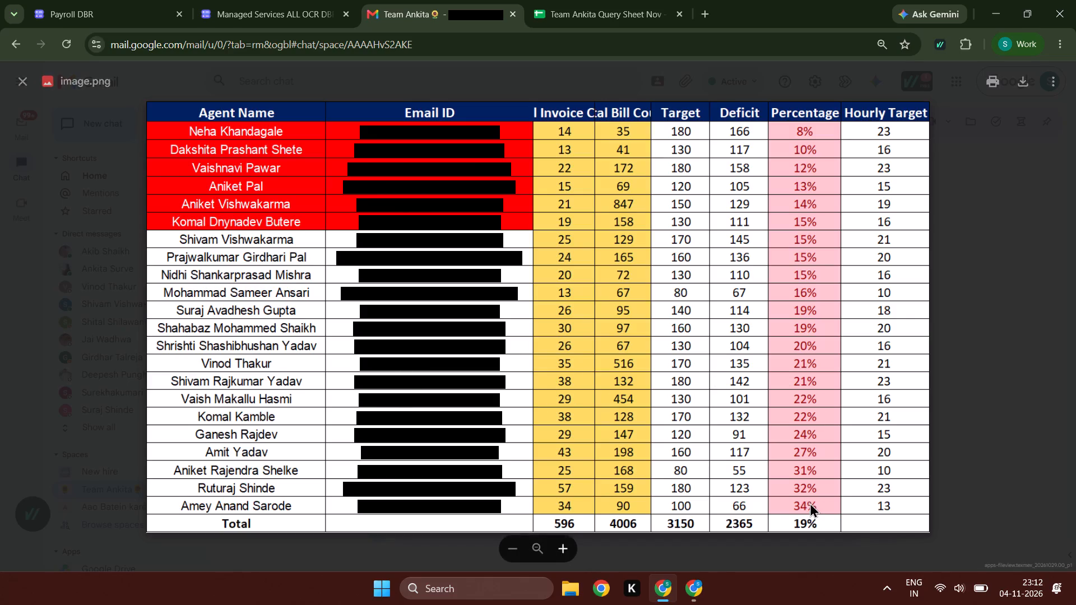
left_click(1040, 339)
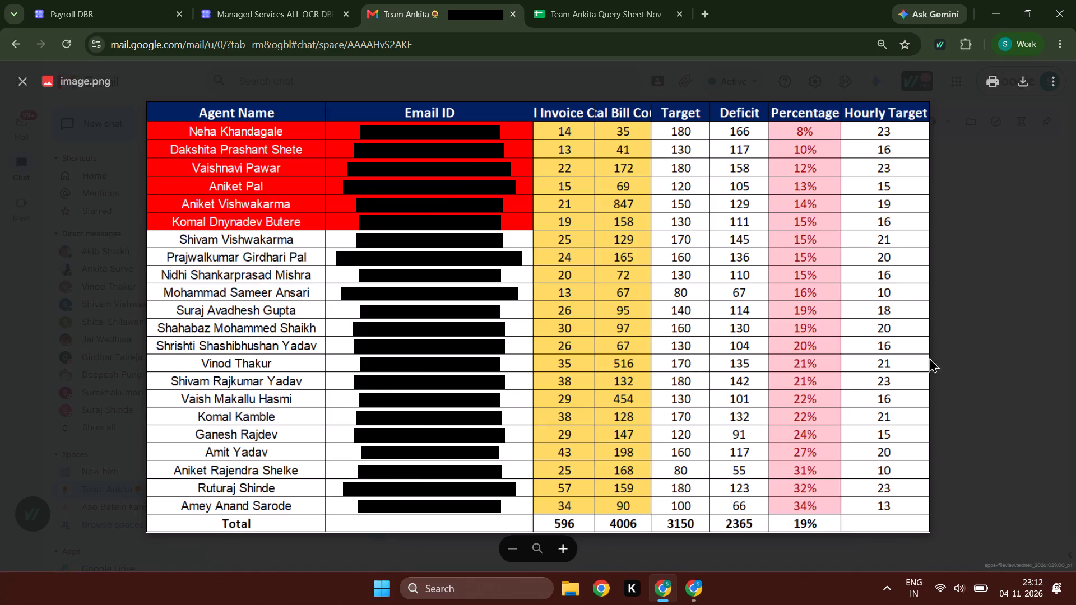
left_click(961, 141)
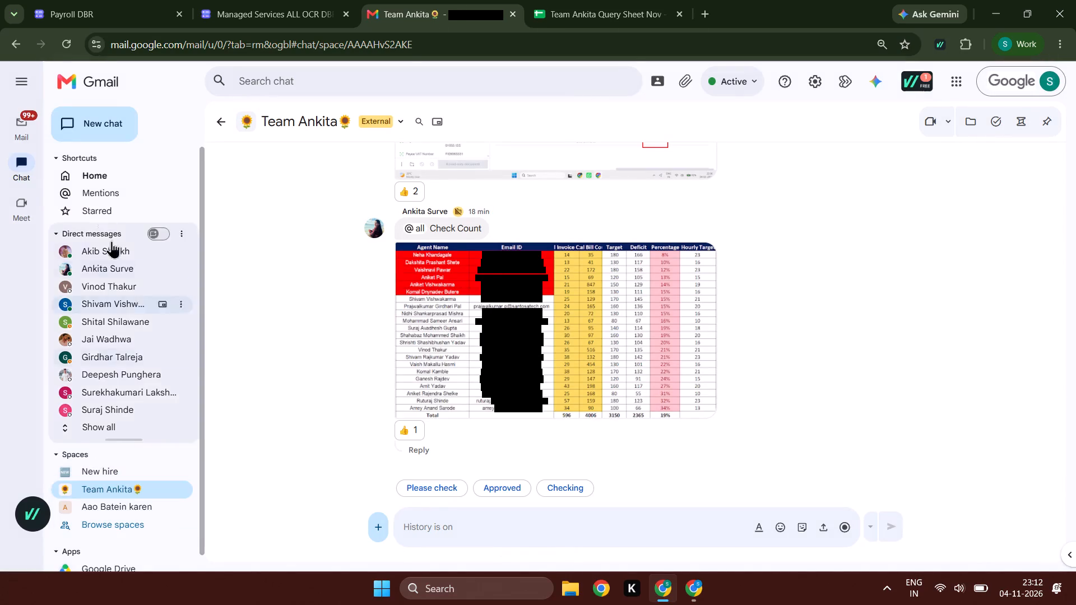
left_click(529, 358)
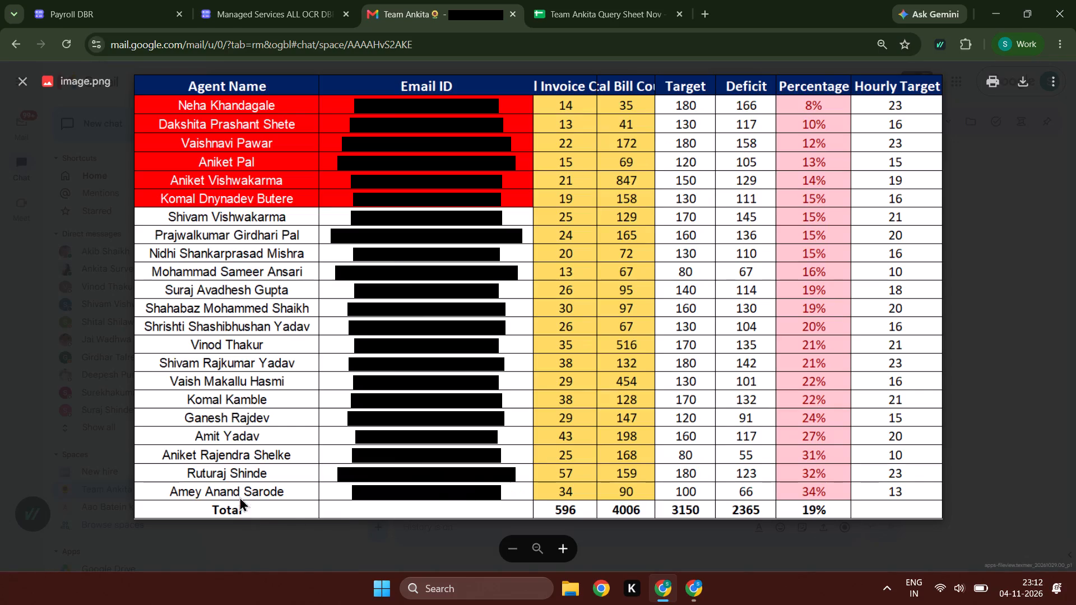